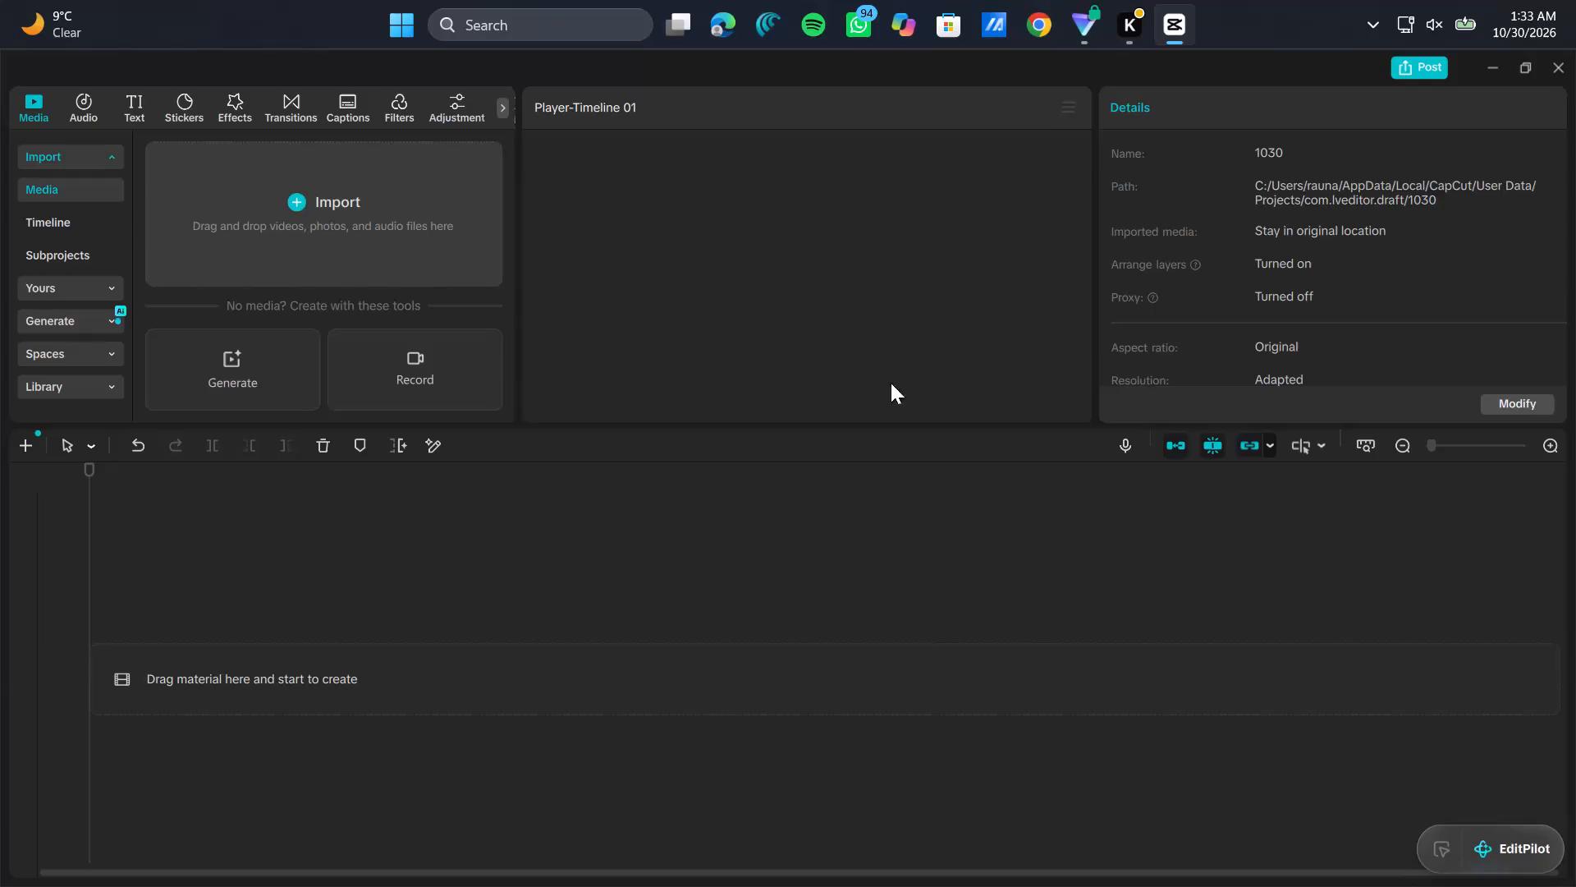
Import the videos 20261018_190236 and 20261018_183904 and the Rotimi - In My Bed audio file from the Downloads folder.
click(319, 214)
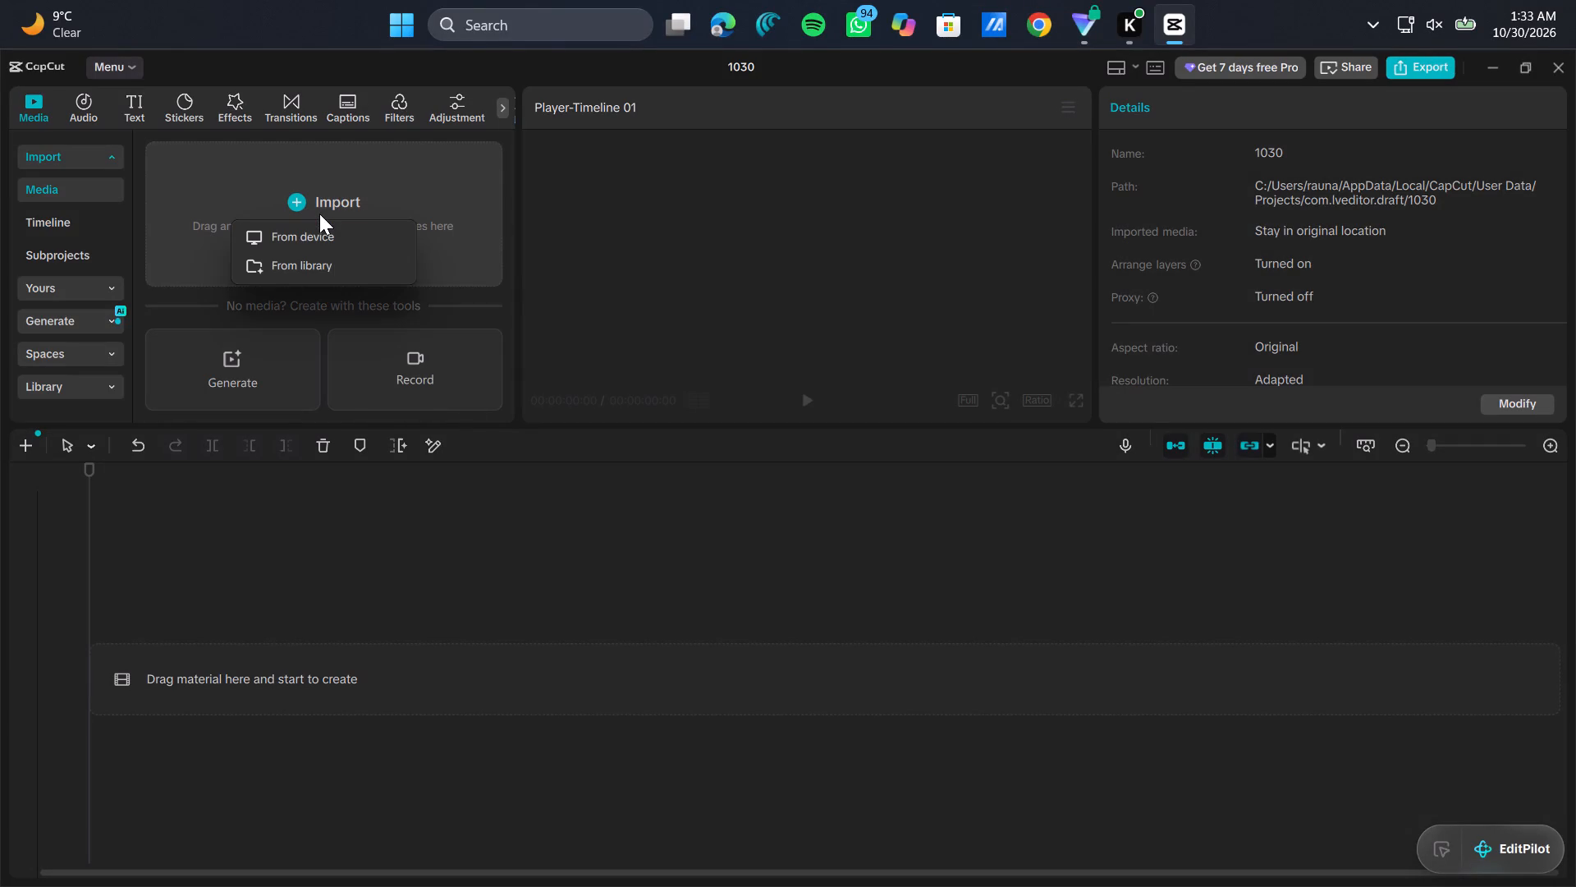
click(289, 236)
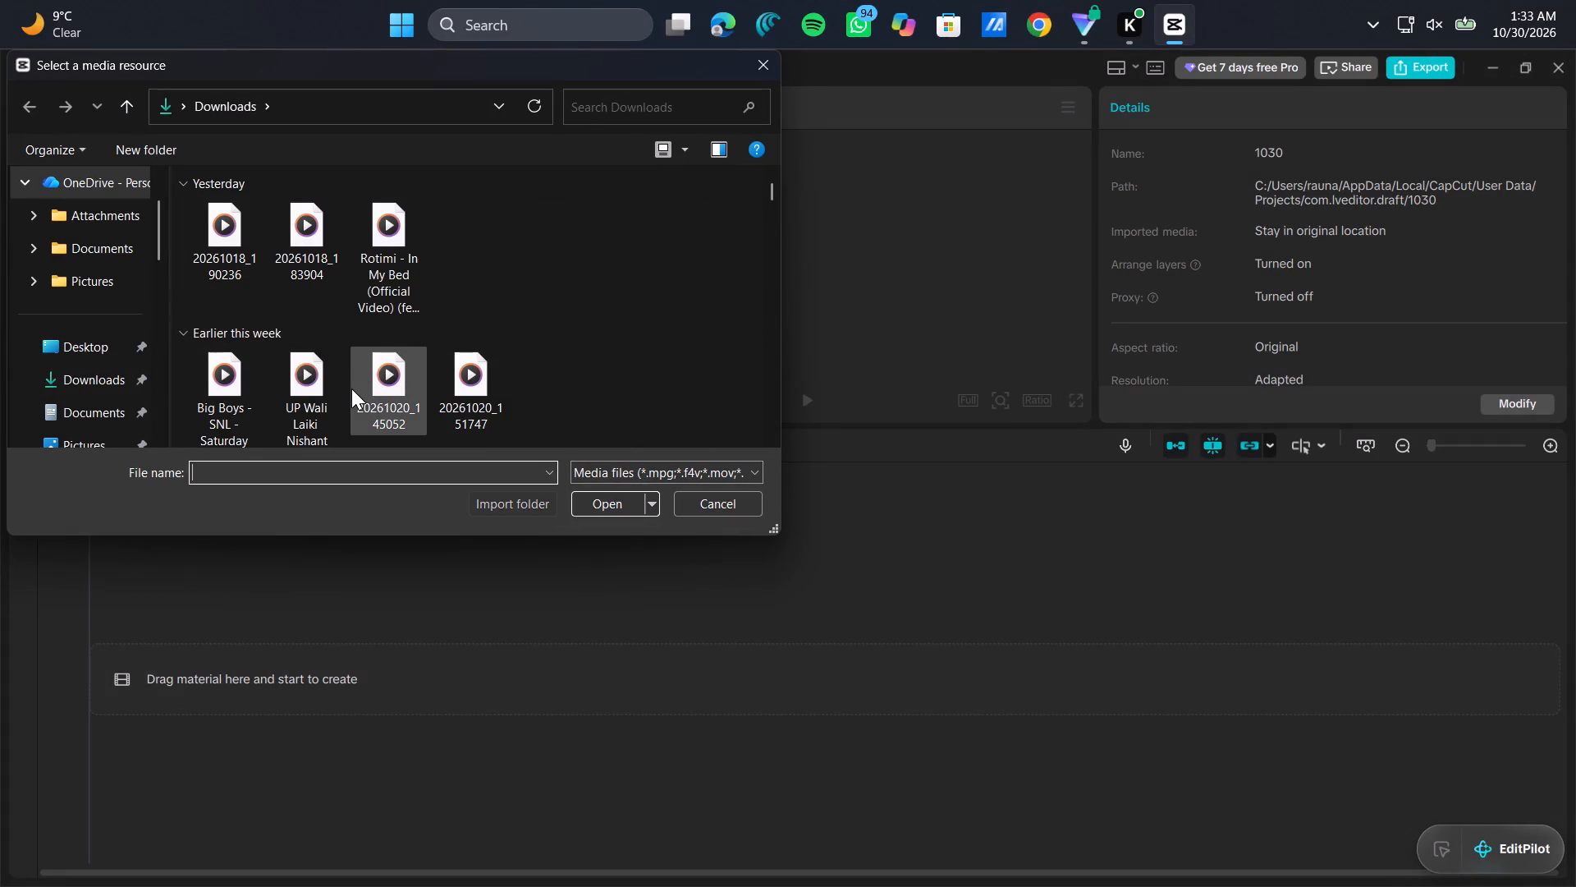
drag(179, 225, 279, 239)
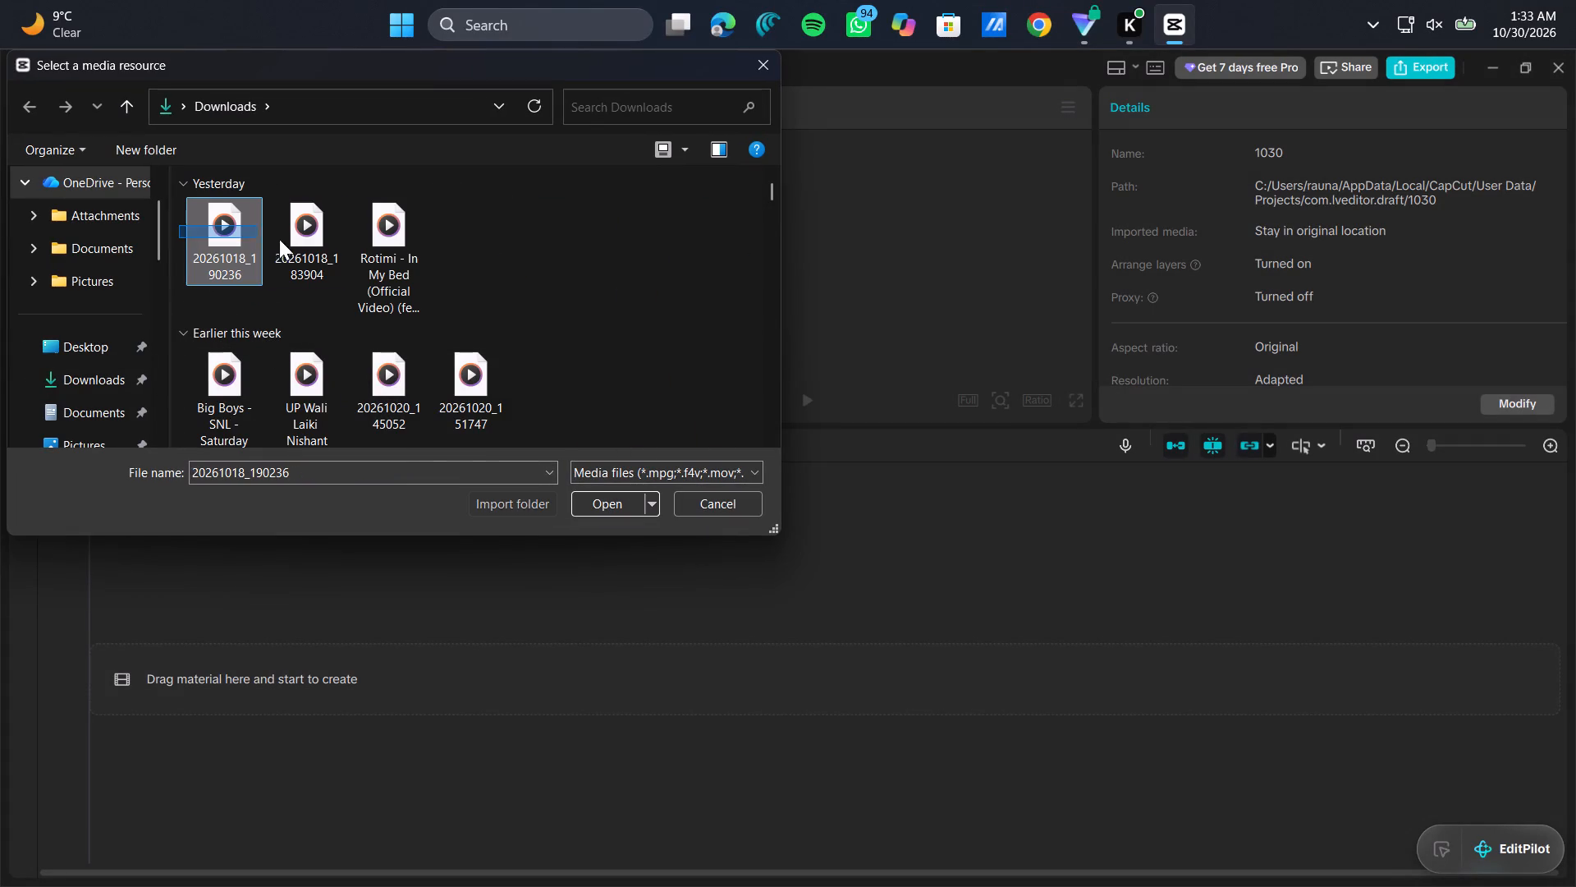
drag(279, 239, 436, 235)
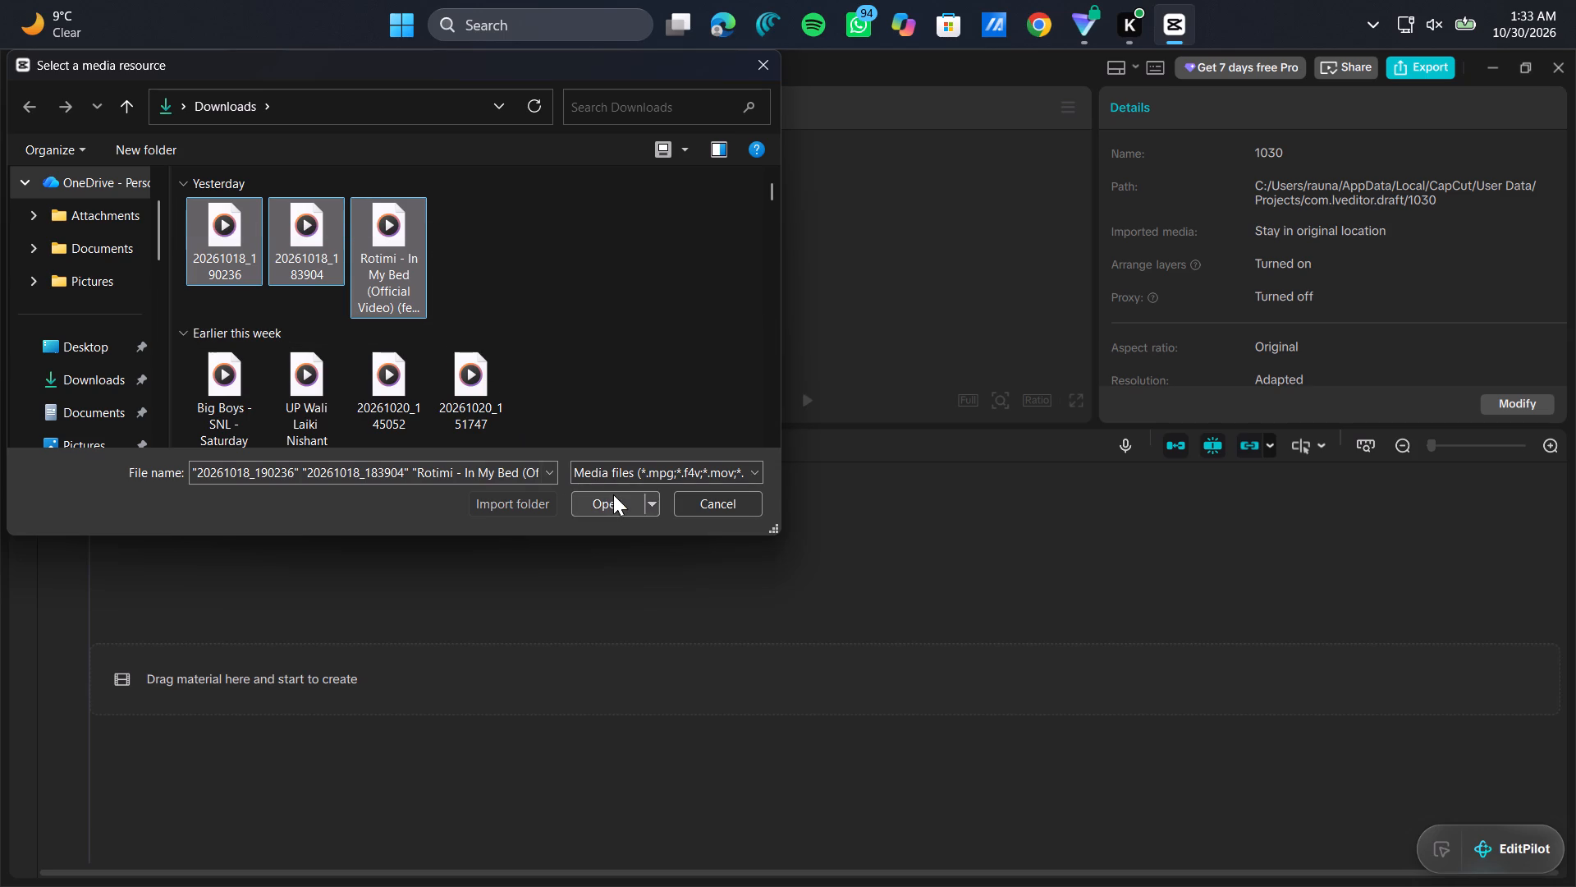
click(613, 494)
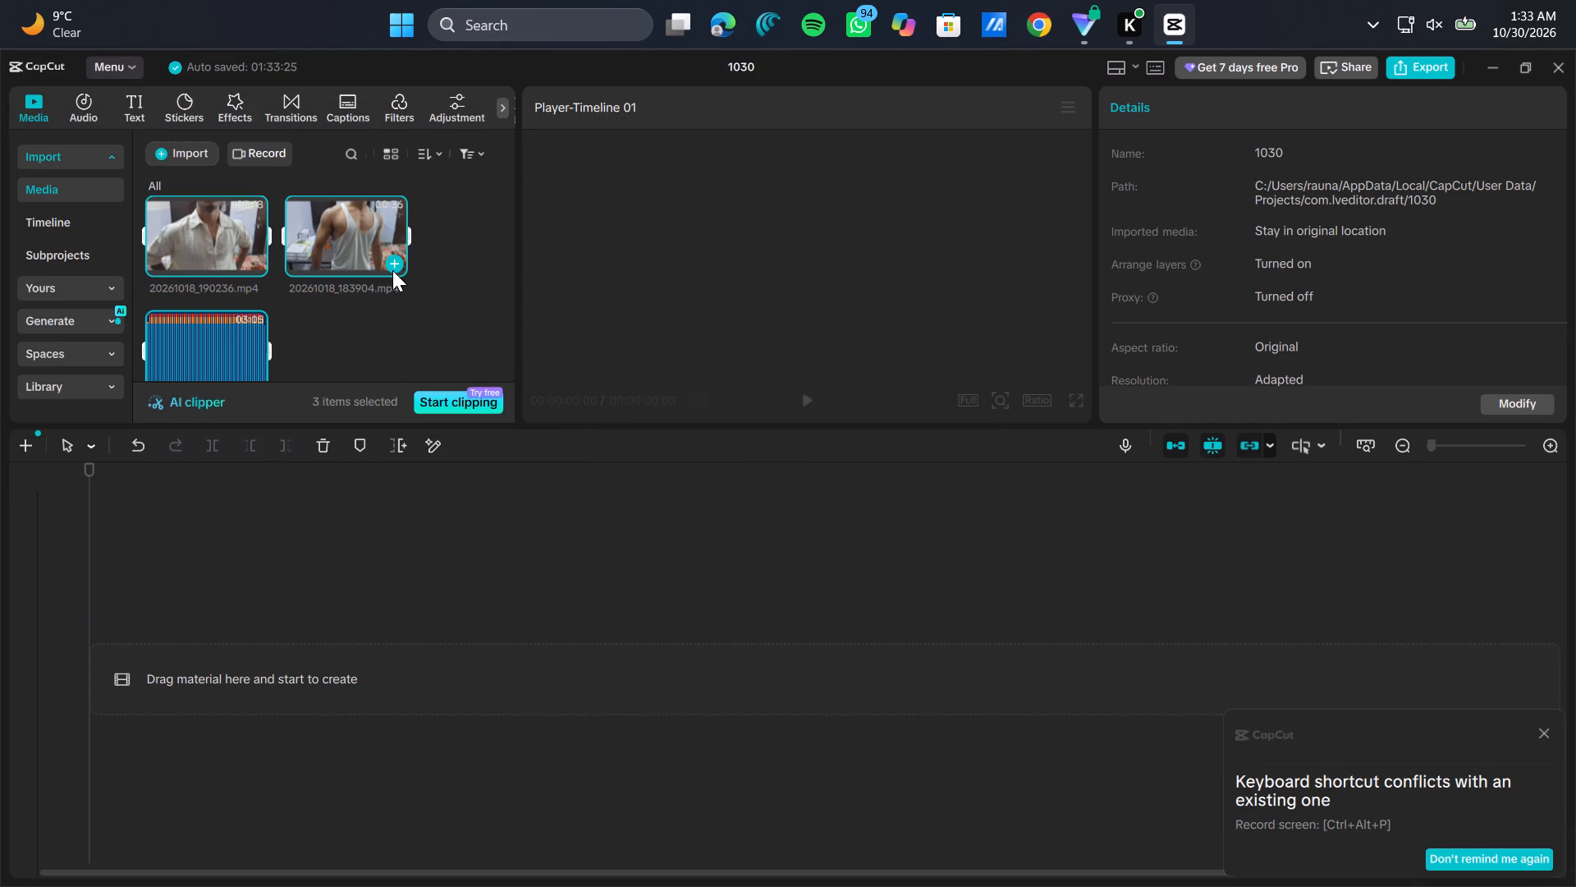
Add the three imported files to the timeline, removing the duplicate 20261018_190236.mp4 clip at the start.
click(392, 269)
click(254, 260)
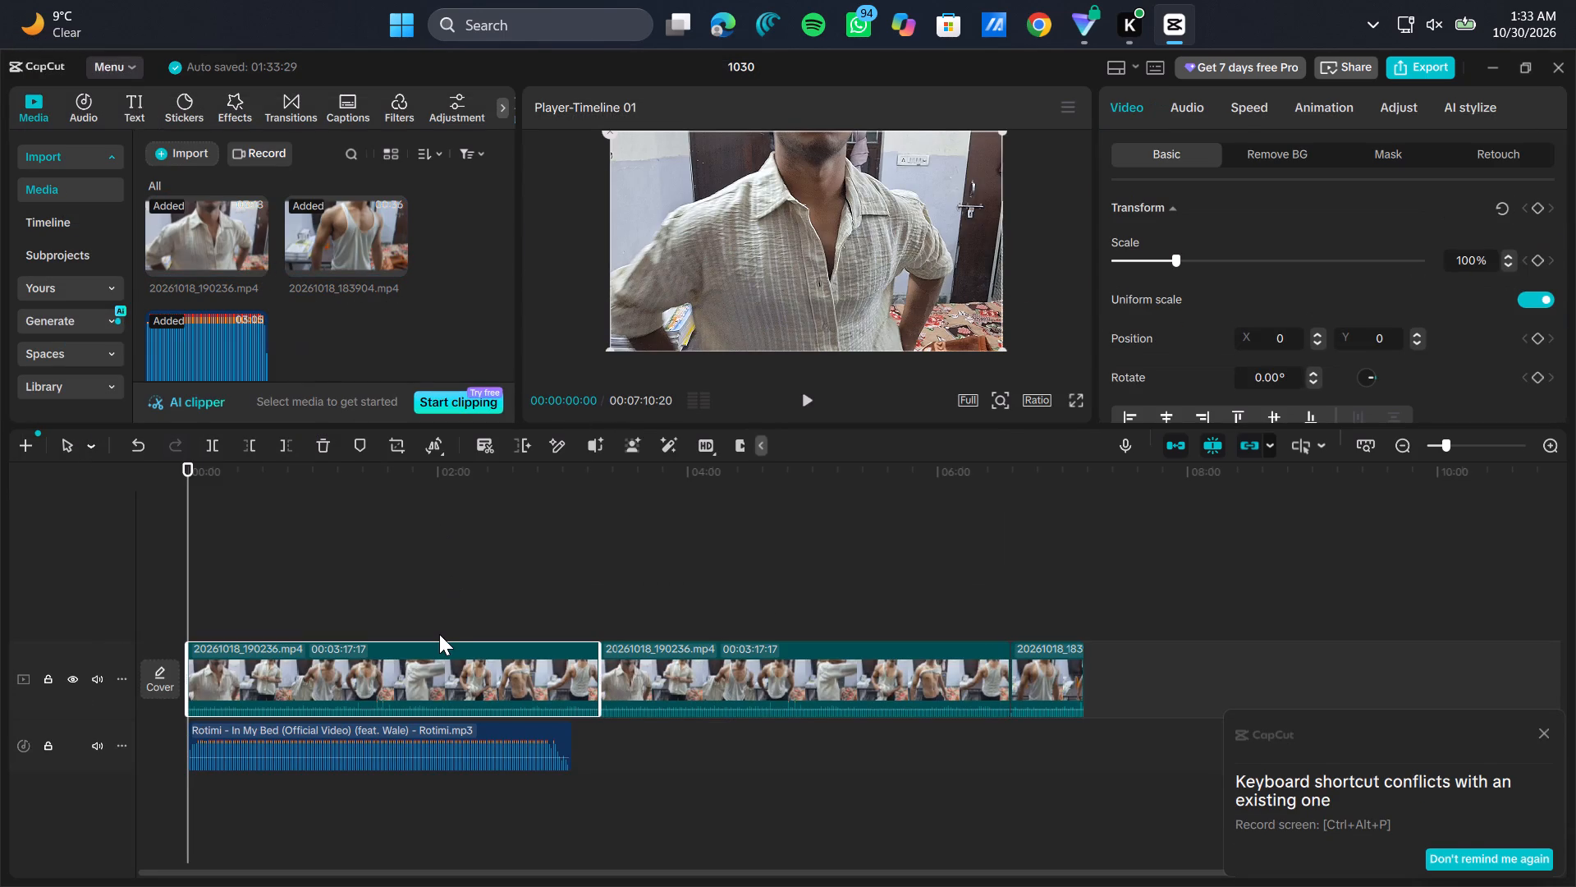
click(316, 449)
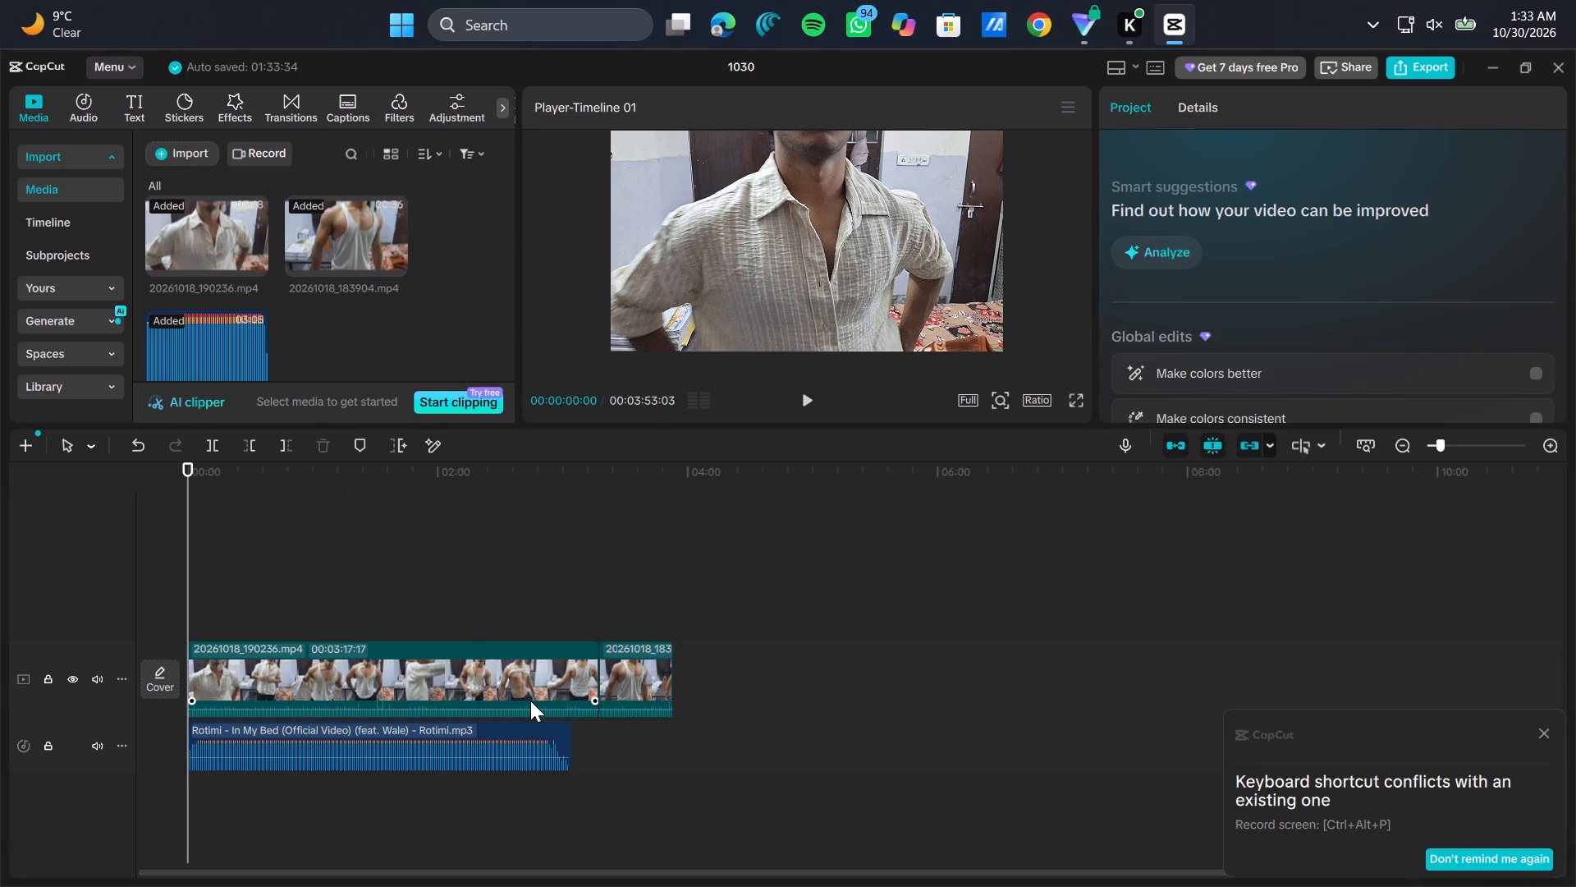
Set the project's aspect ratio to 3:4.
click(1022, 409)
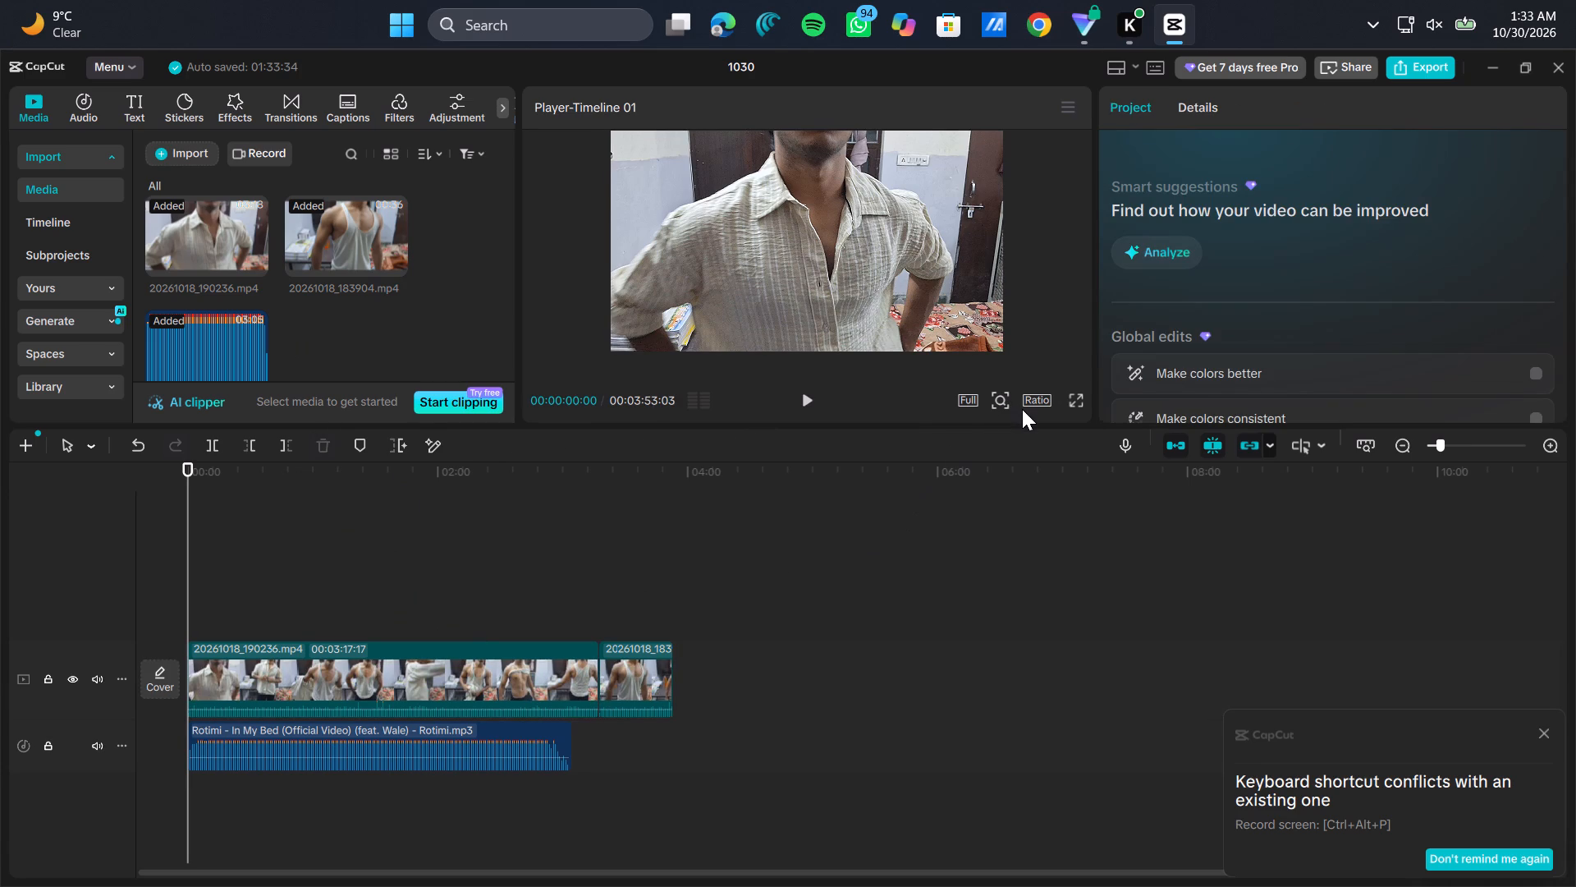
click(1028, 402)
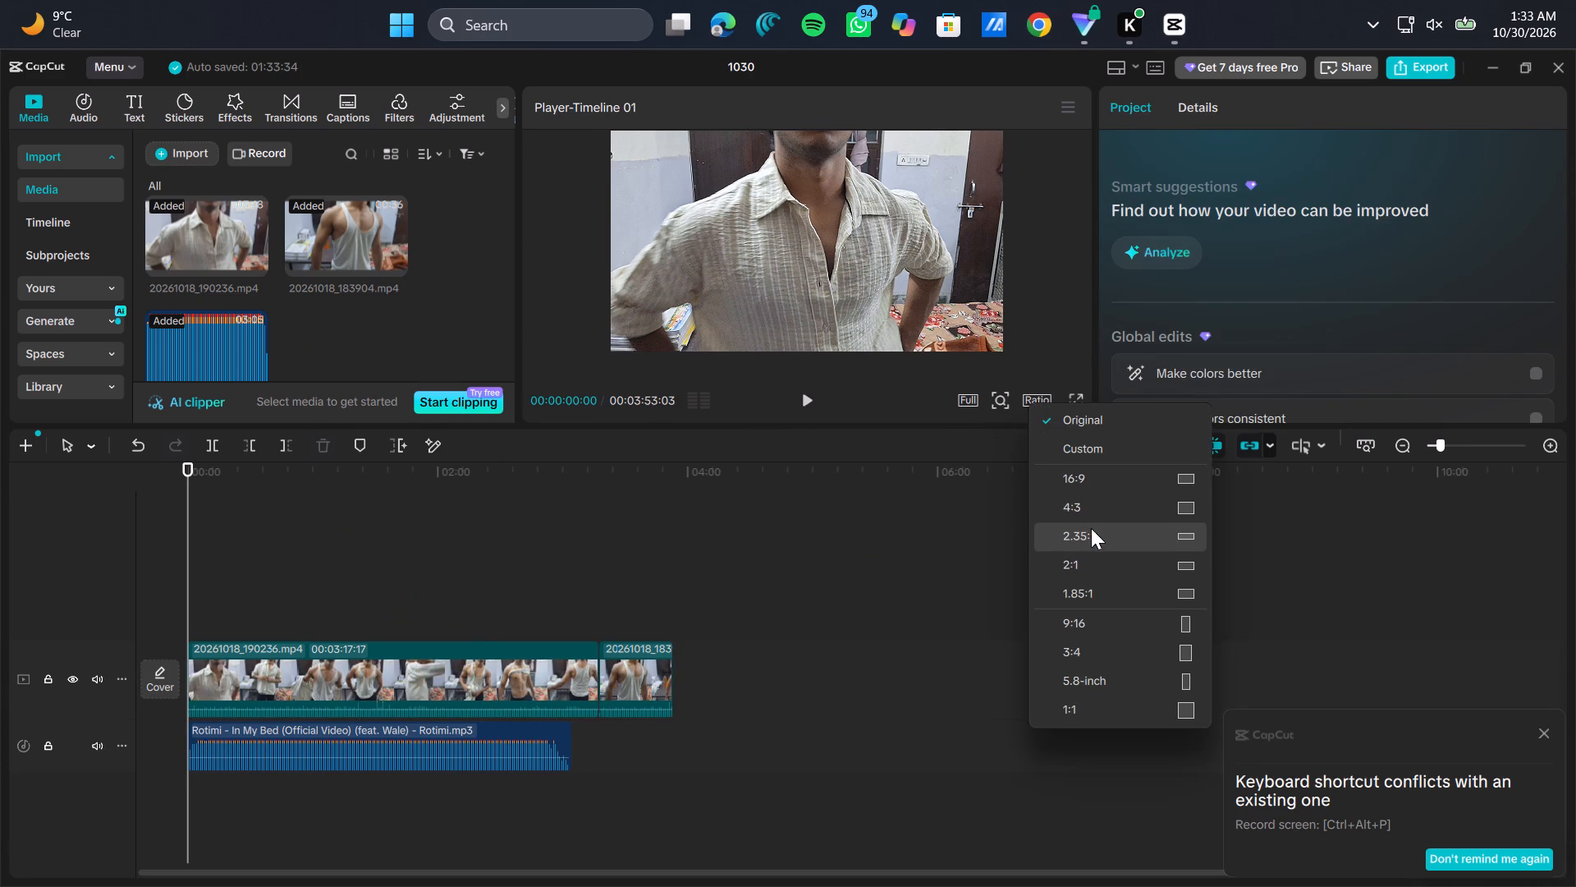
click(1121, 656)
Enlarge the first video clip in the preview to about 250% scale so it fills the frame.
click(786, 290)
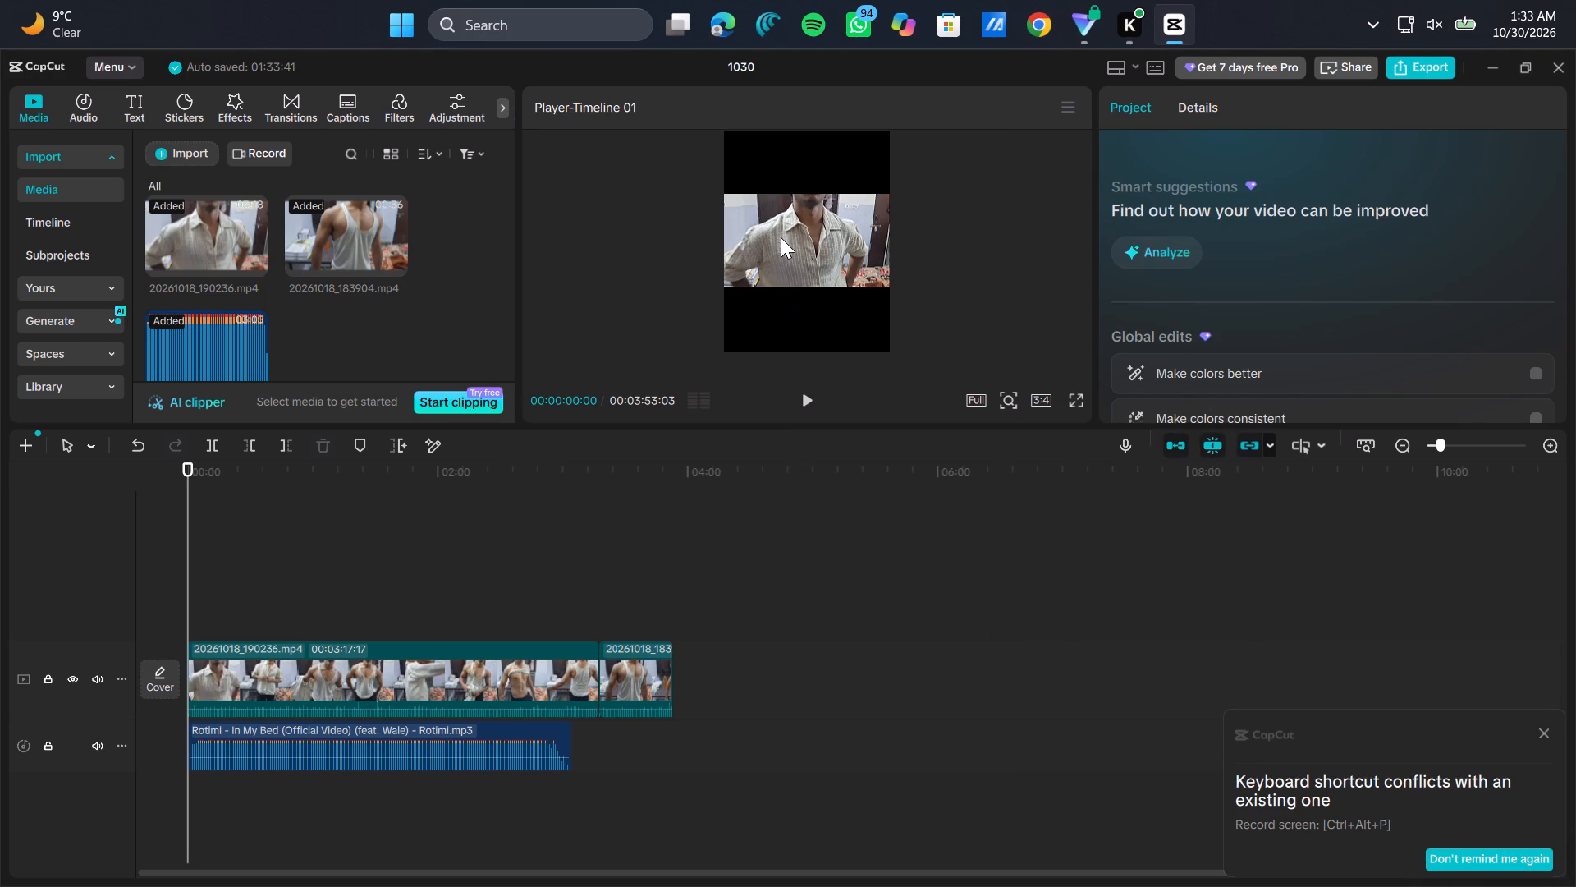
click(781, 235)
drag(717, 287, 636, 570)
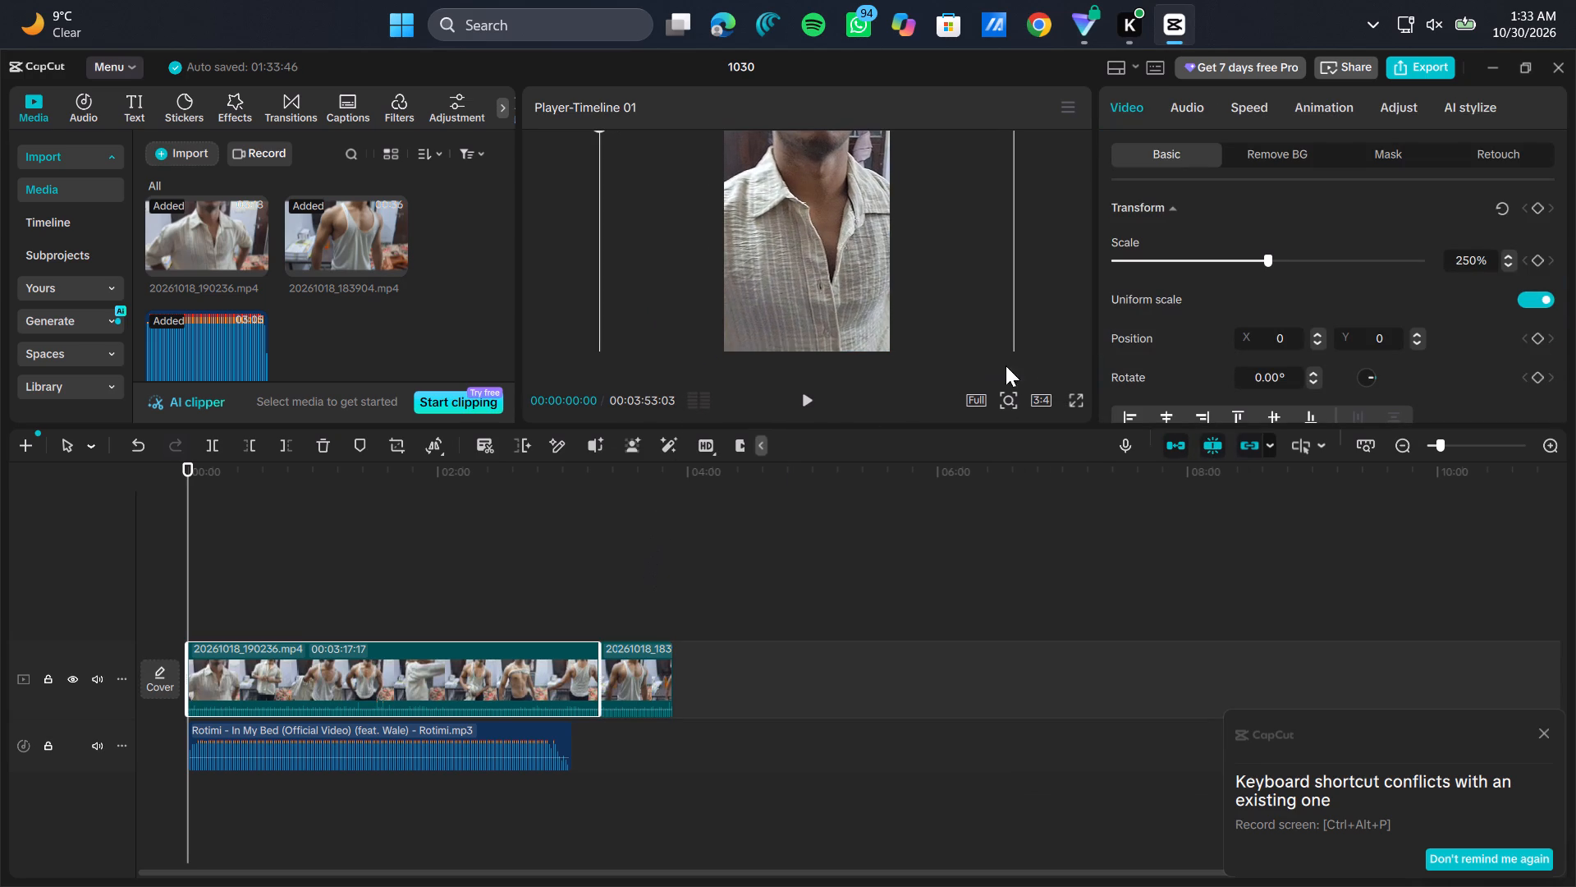
Set the project's aspect ratio to 1:1.
click(1040, 406)
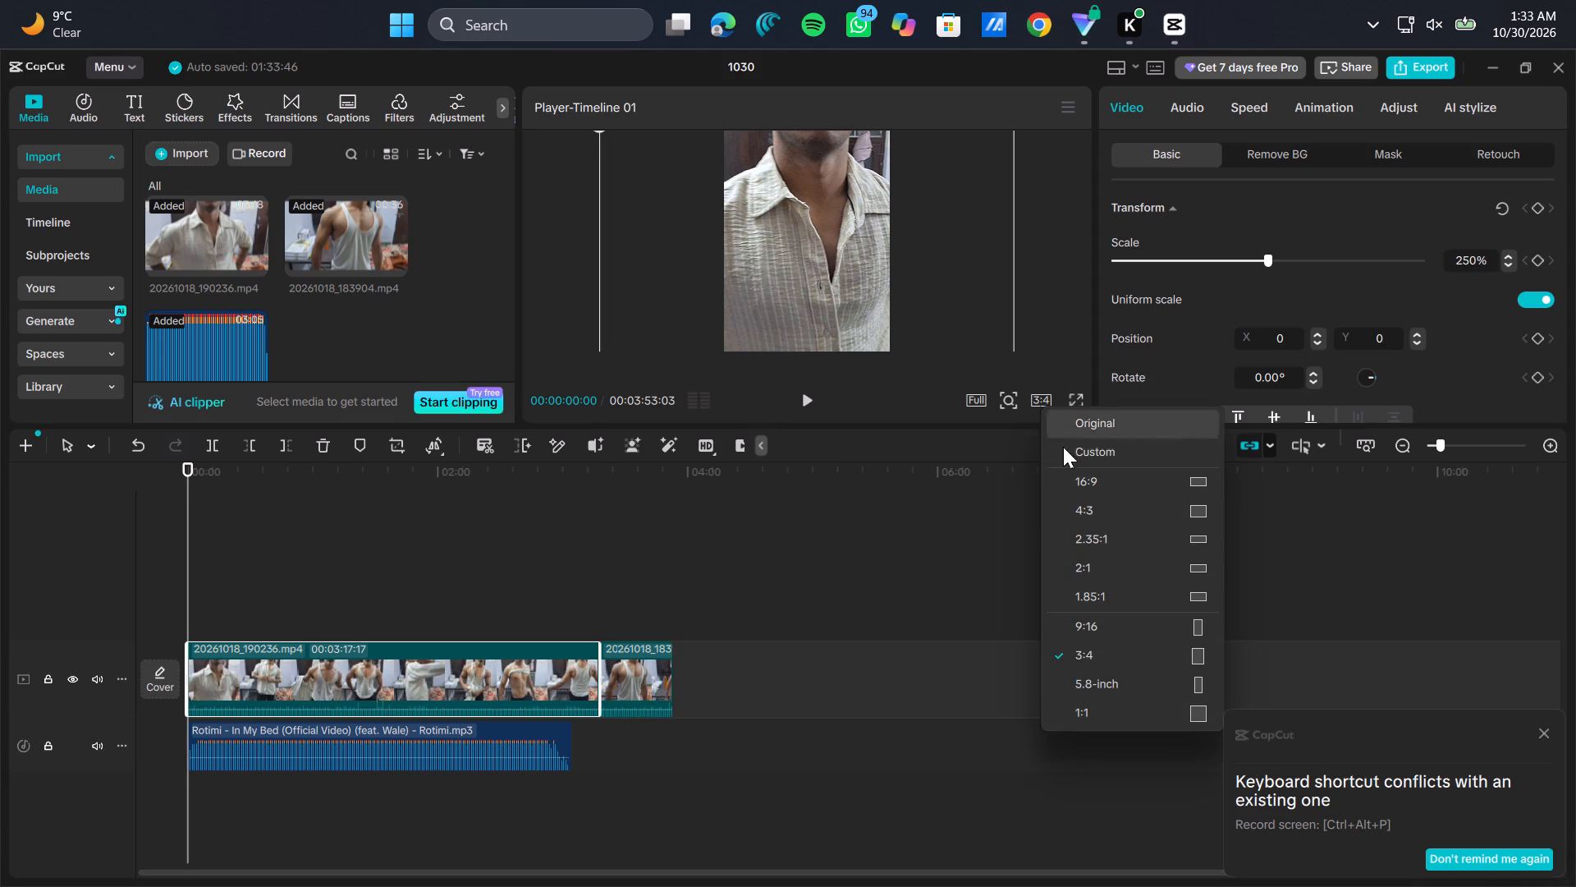
click(1131, 707)
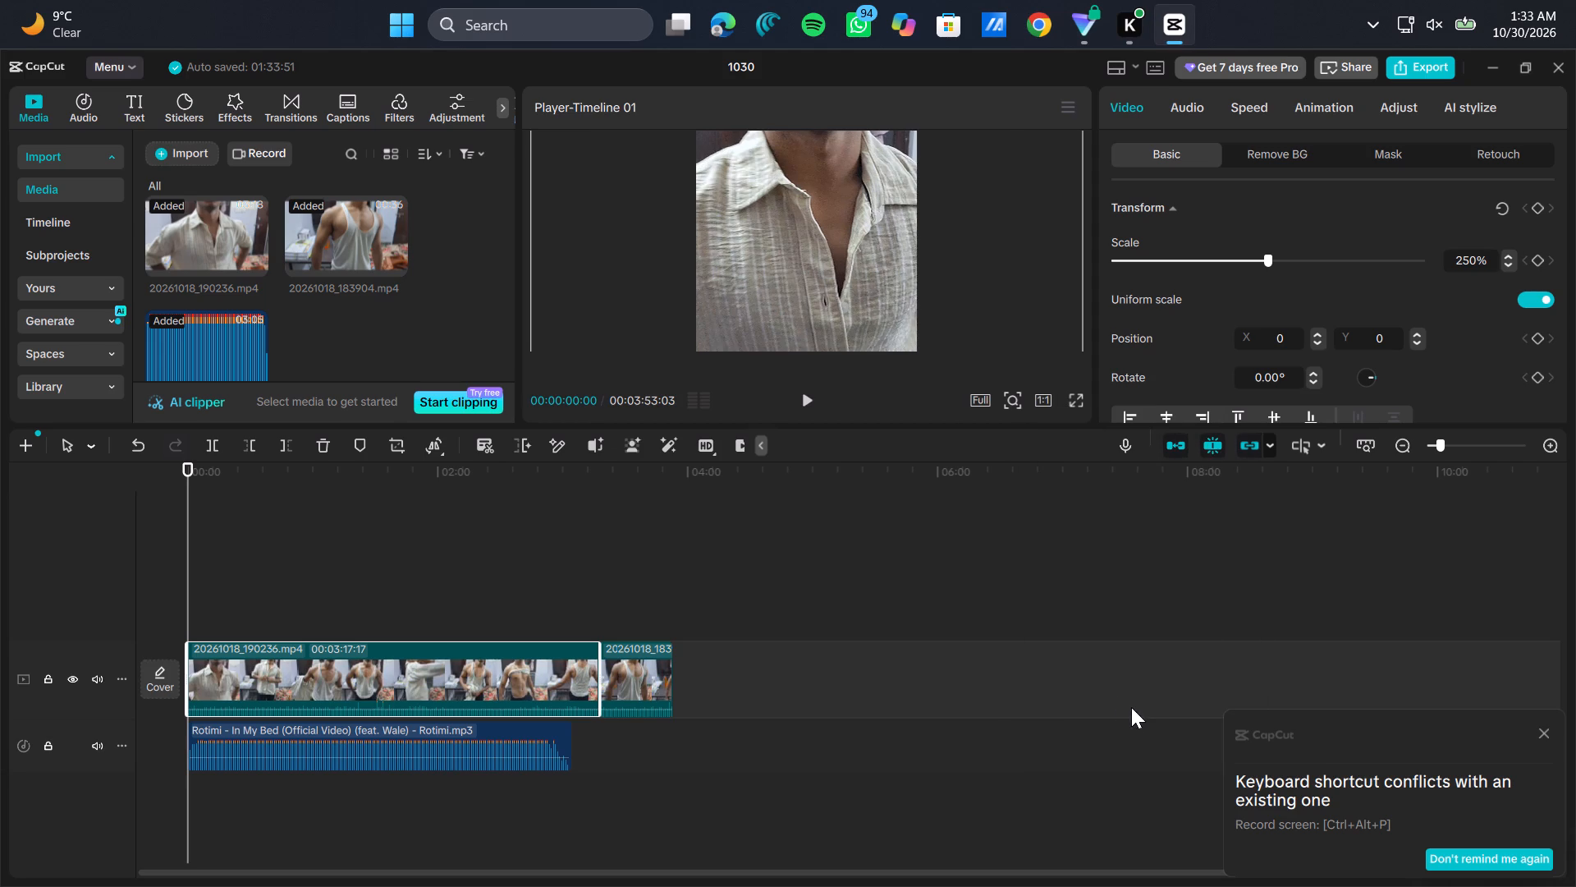
Scale the first video clip down to about 179% so its height fits the square frame.
ctrl+scroll(783, 255, down, 4)
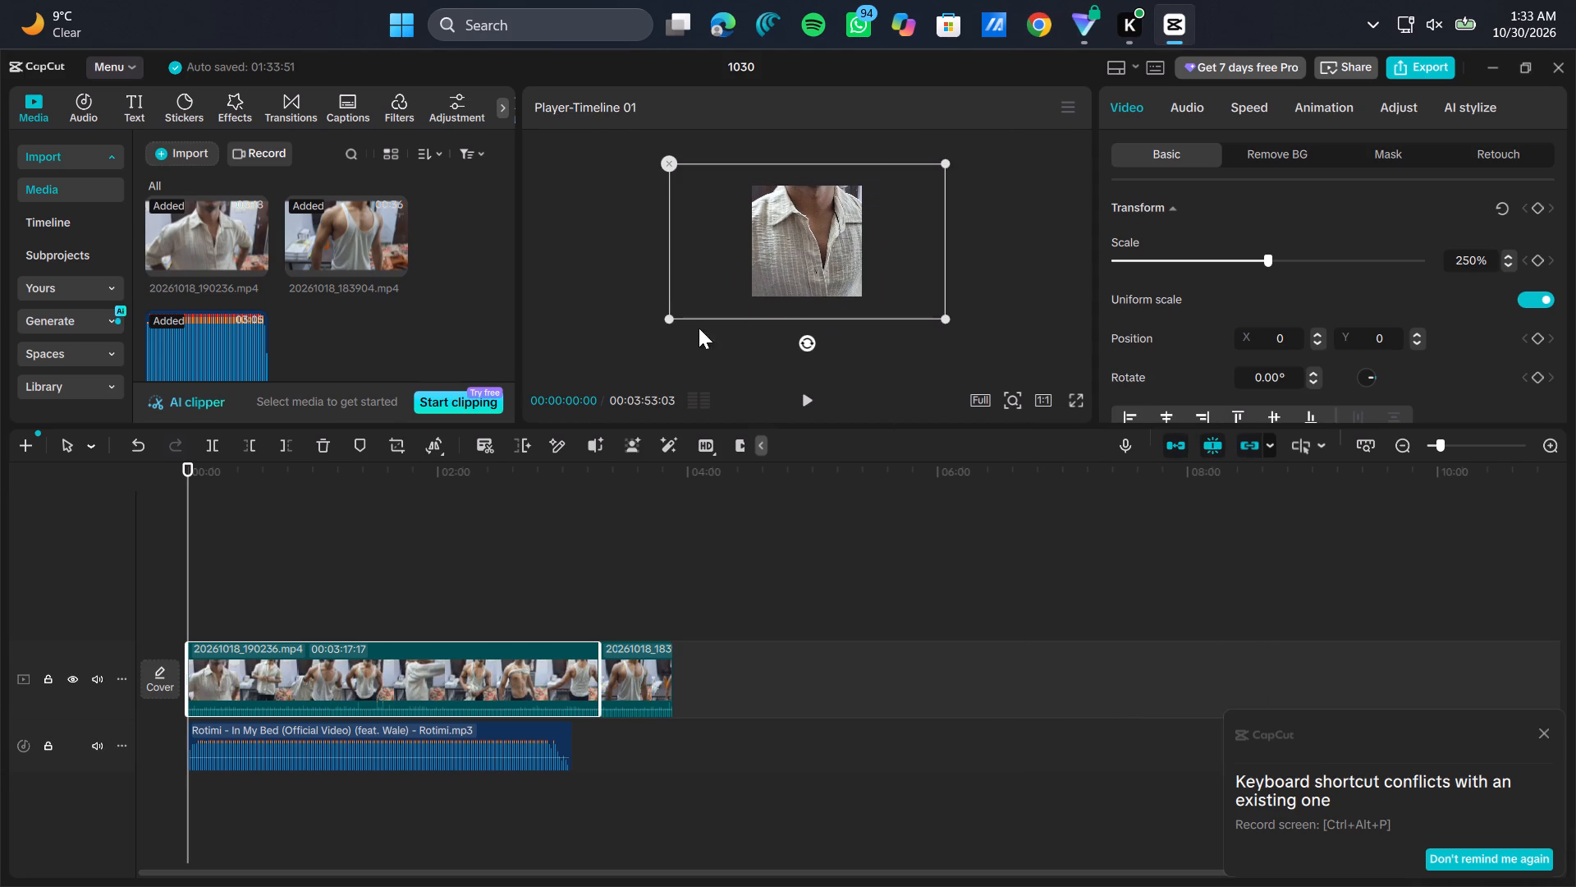
drag(670, 315, 702, 283)
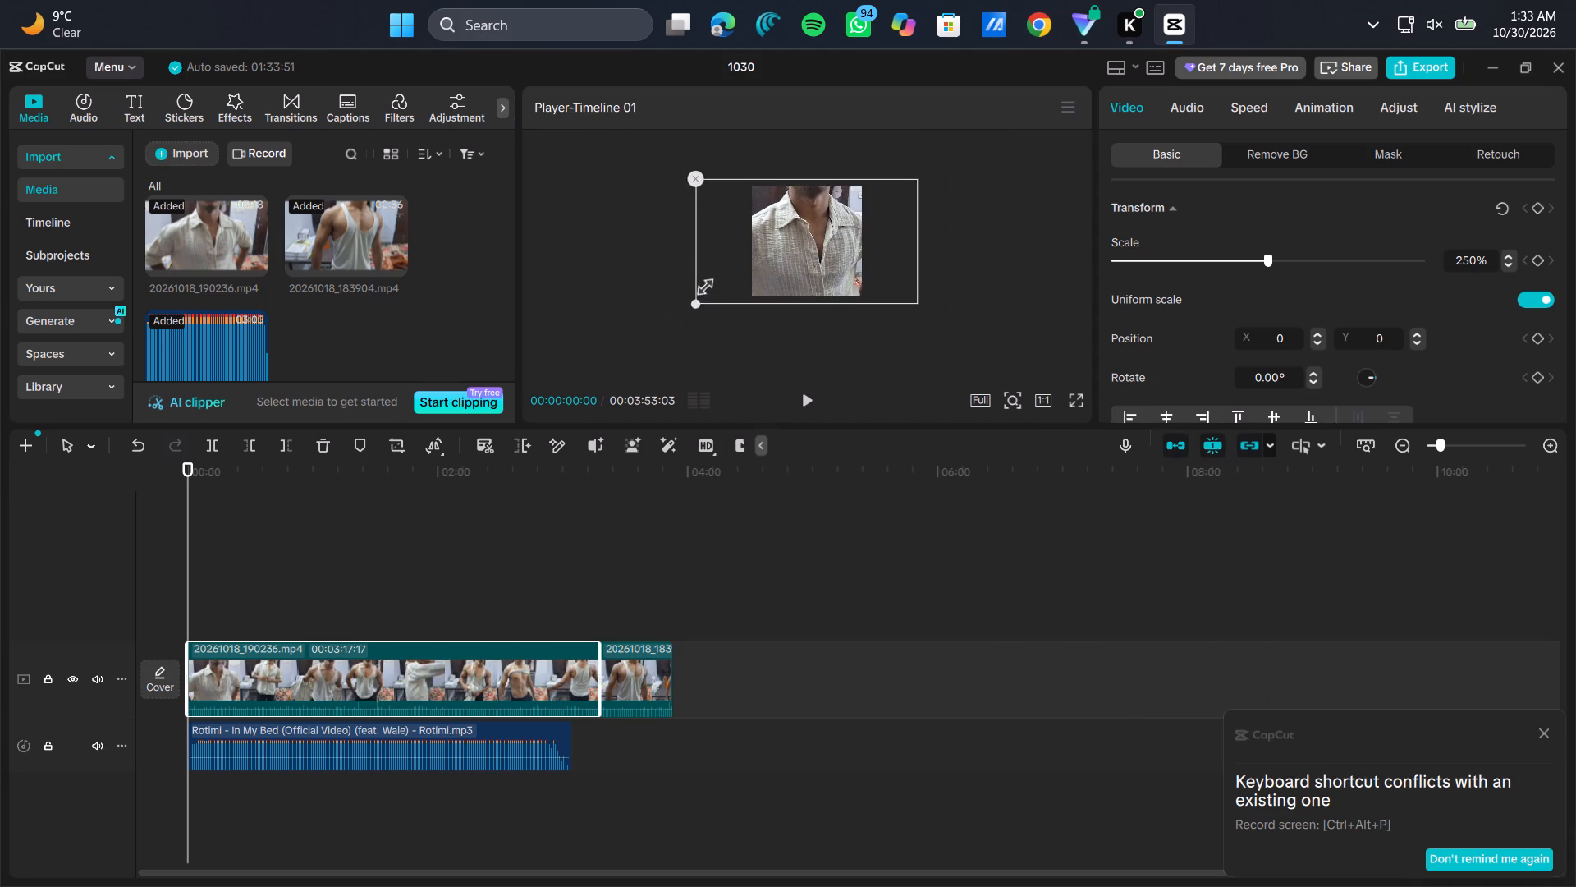
drag(702, 283, 712, 278)
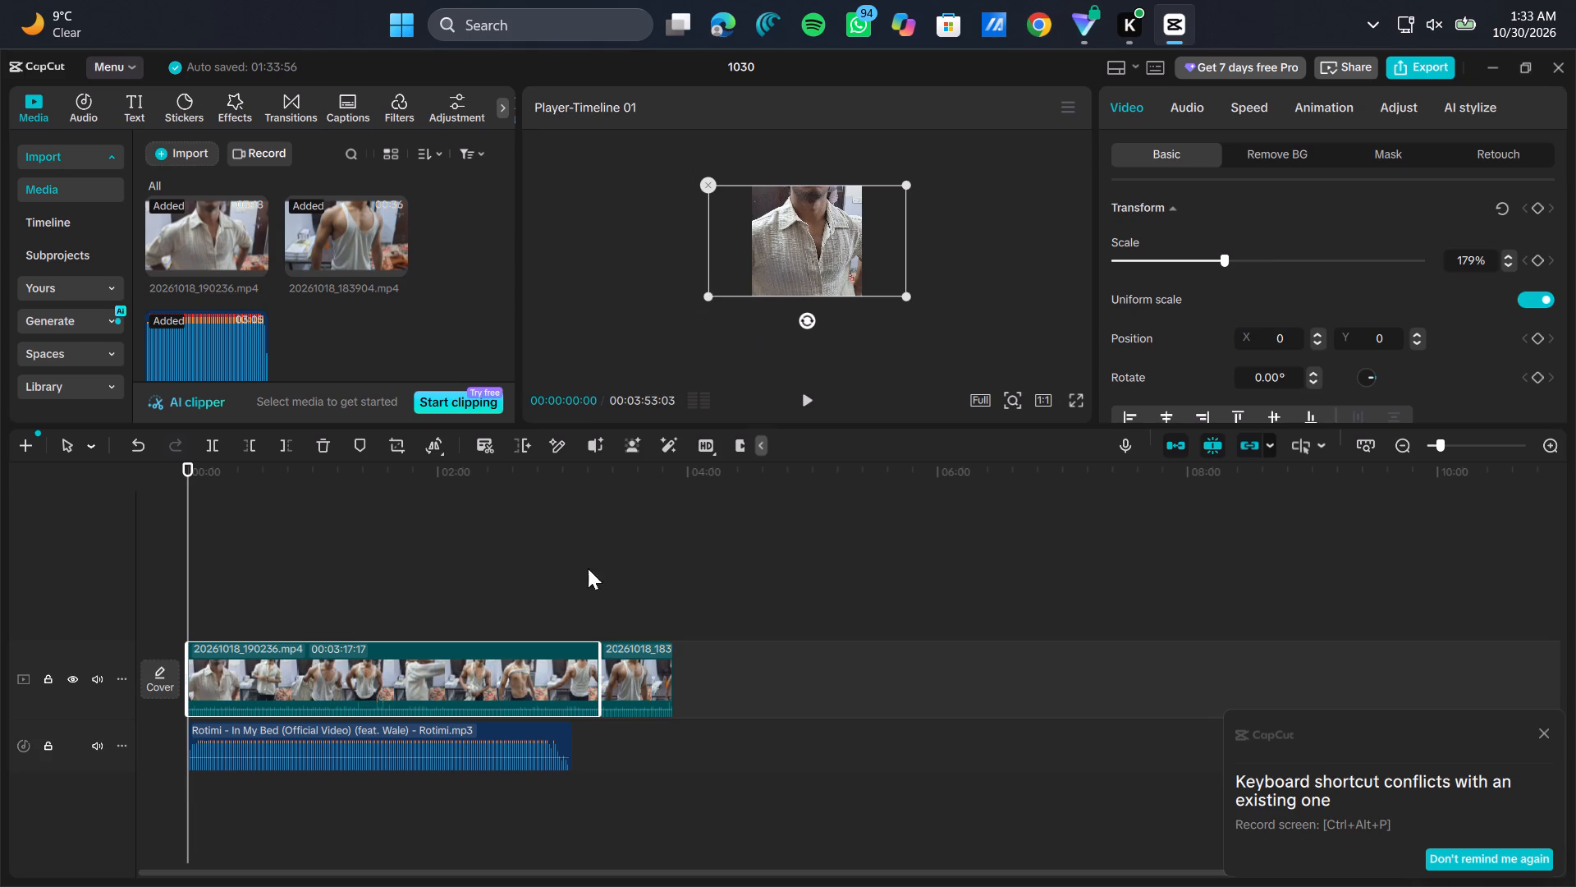
Scale the second video clip, 20261018_183904.mp4, to about 178% and shift it horizontally to about X -1017 to centre the subject.
click(642, 627)
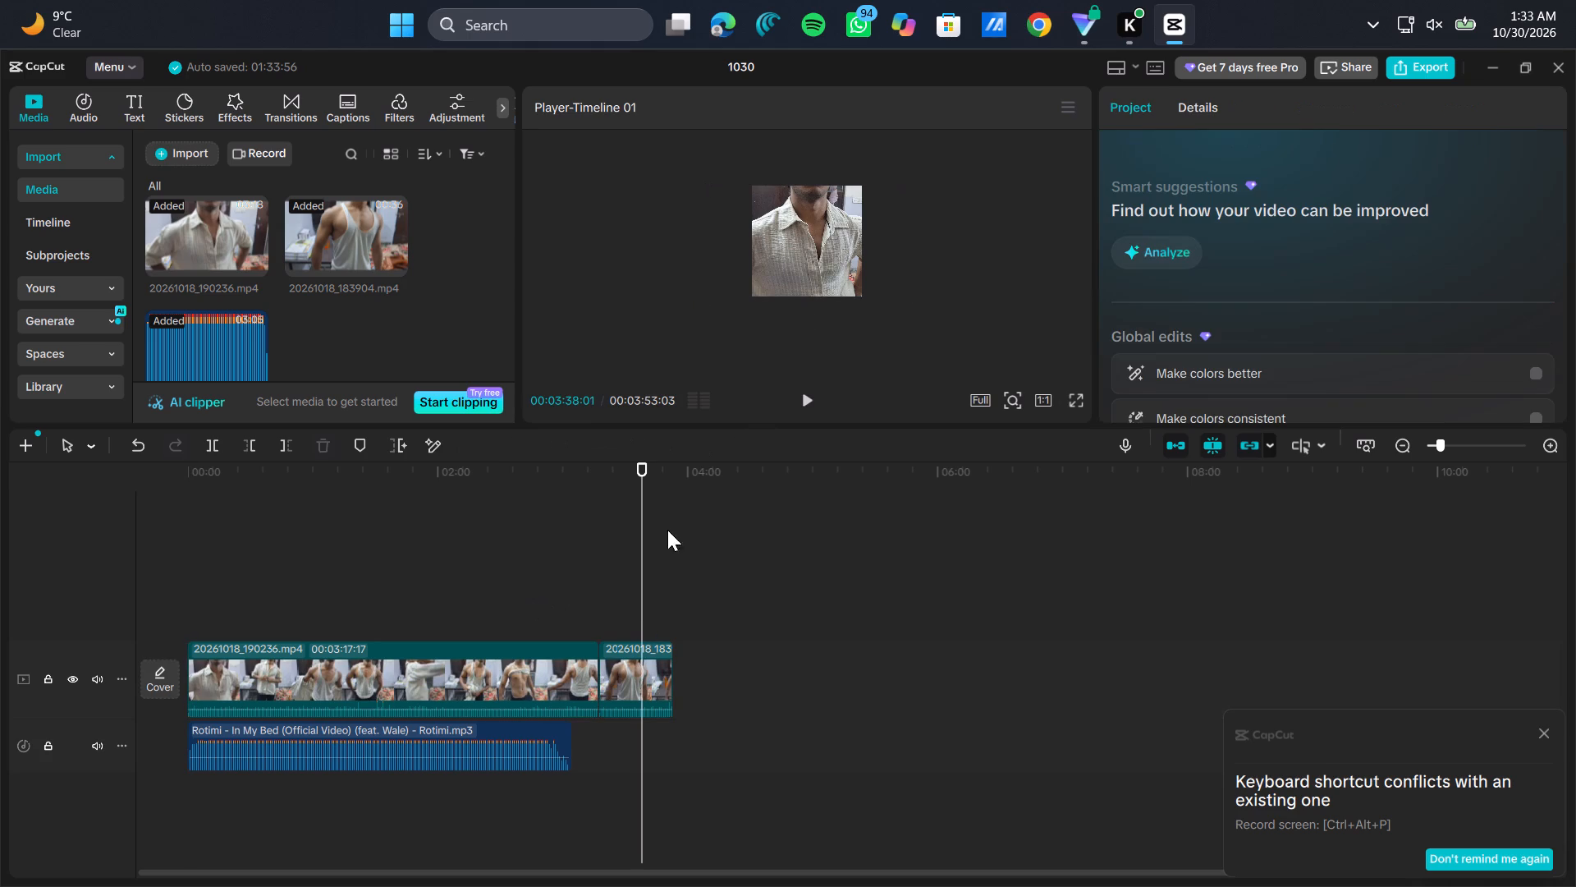
click(796, 264)
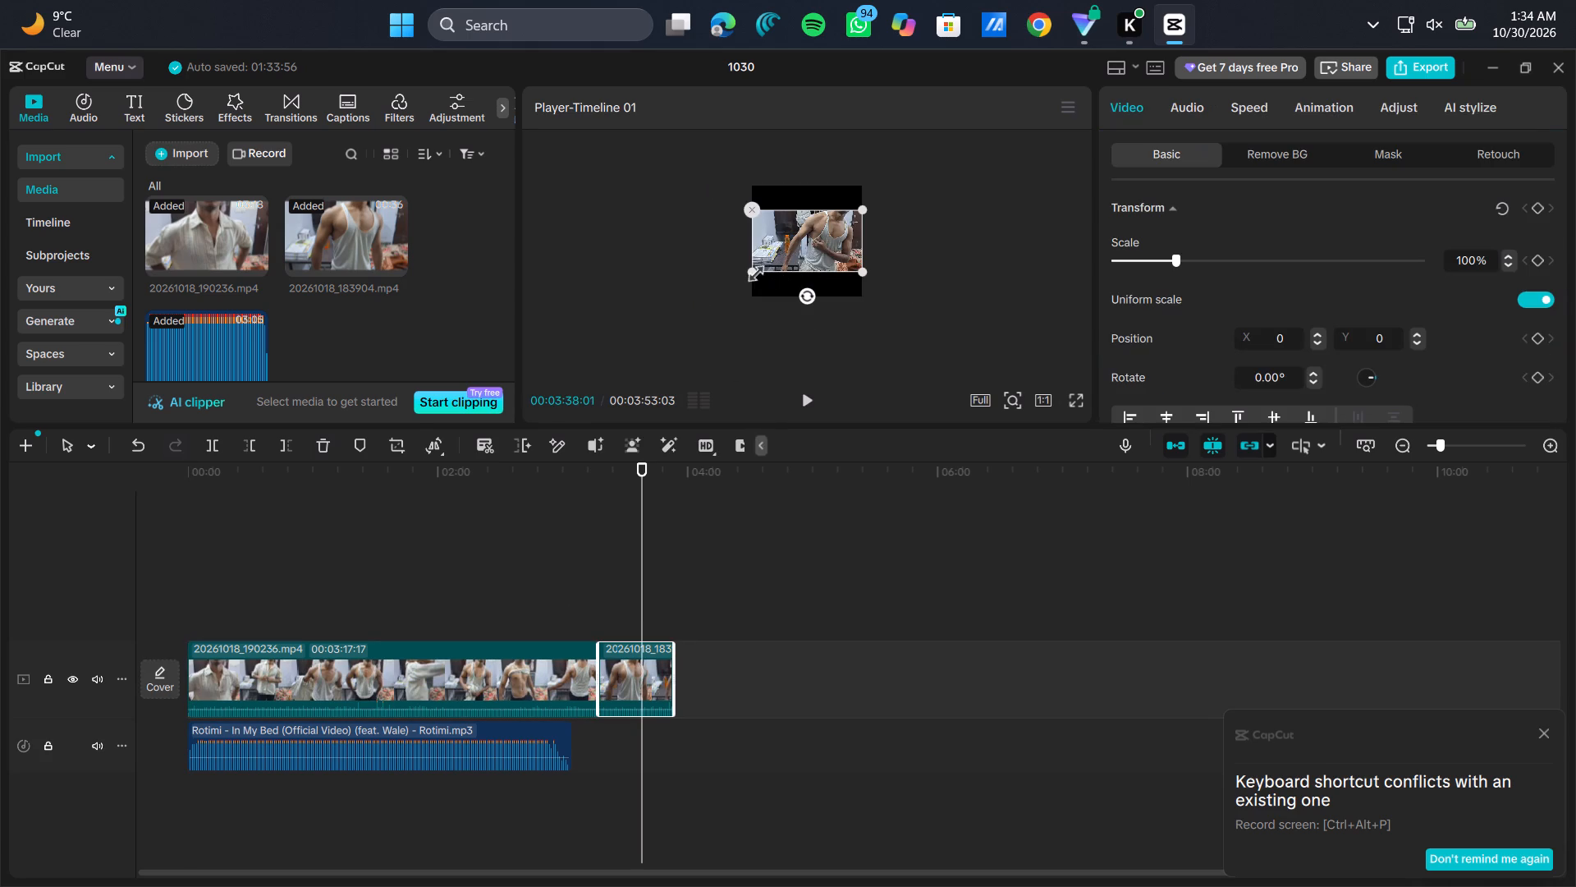
drag(753, 269, 708, 327)
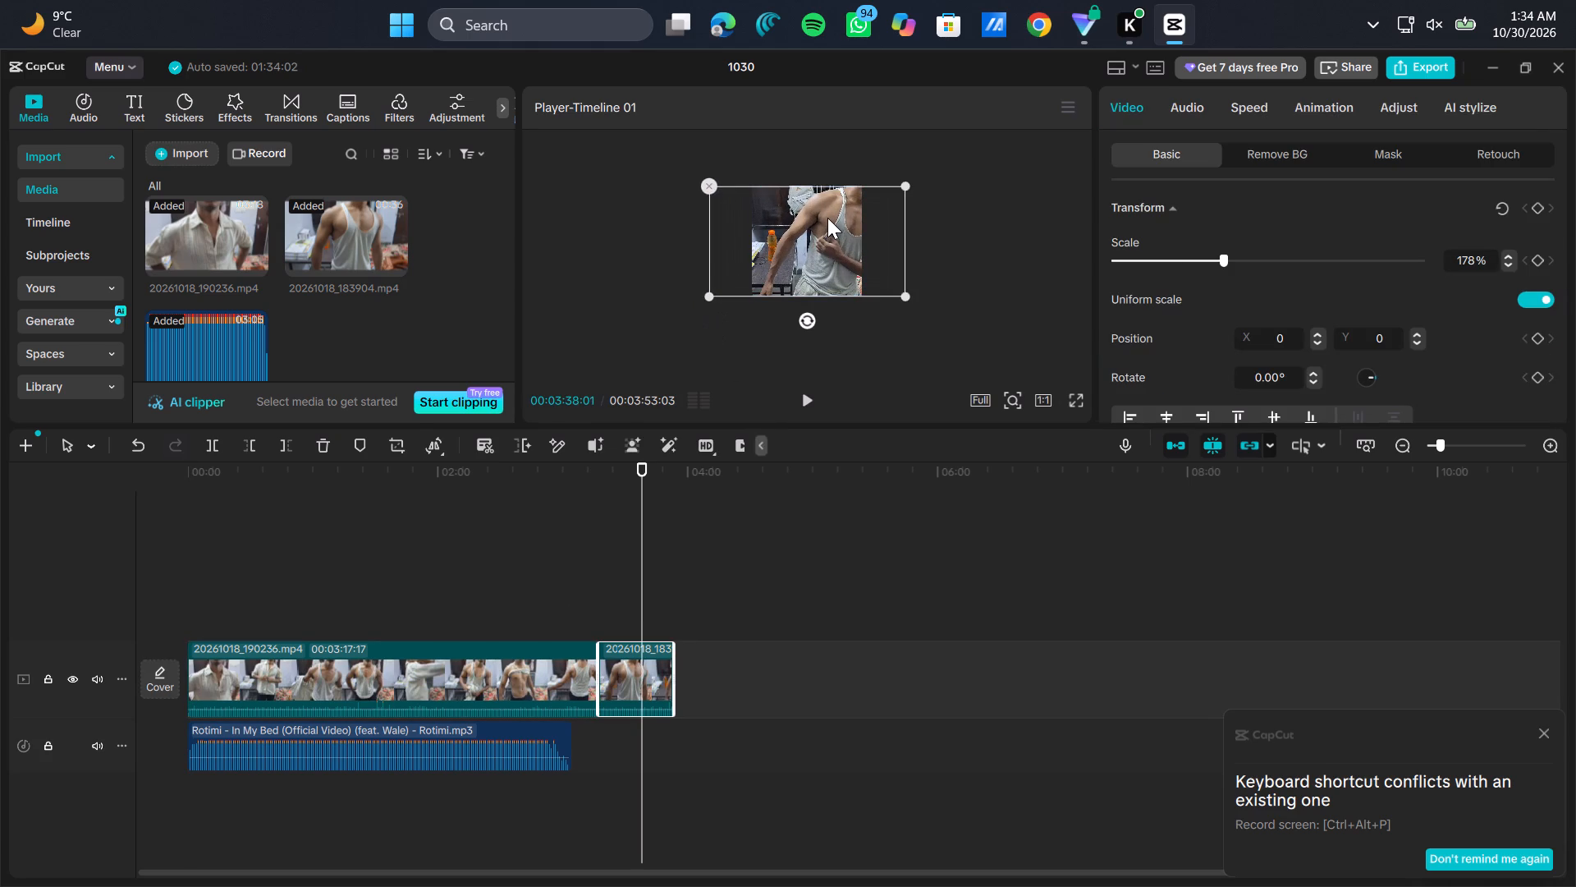
drag(827, 218, 797, 221)
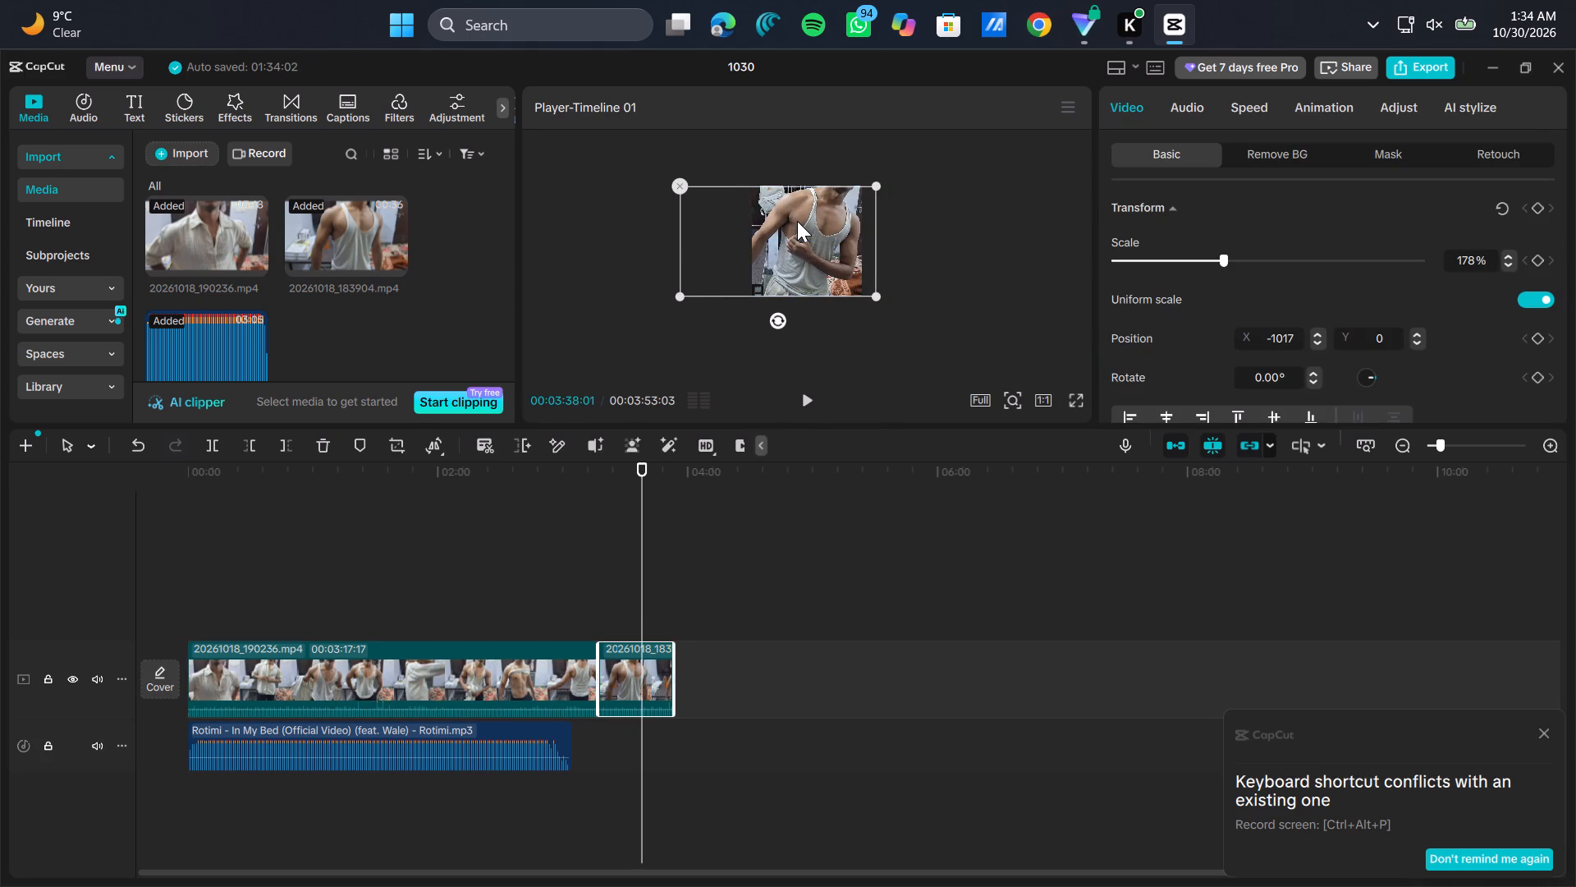
Play the sequence from the beginning to check the square framing, and dismiss the keyboard shortcut conflict notification.
drag(643, 512, 108, 630)
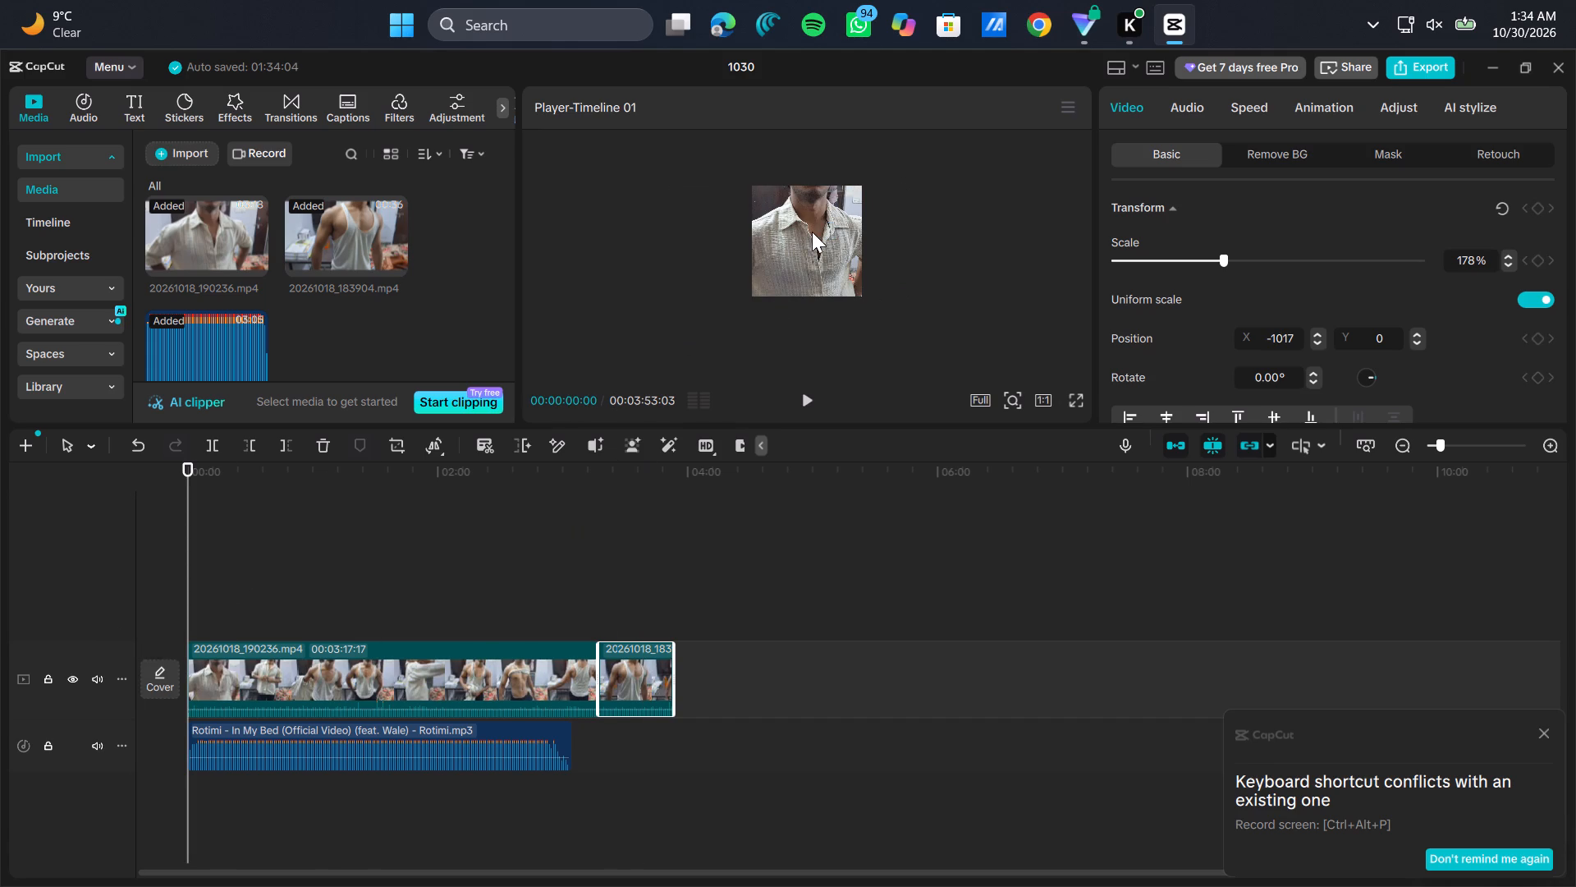
ctrl+scroll(812, 232, up, 3)
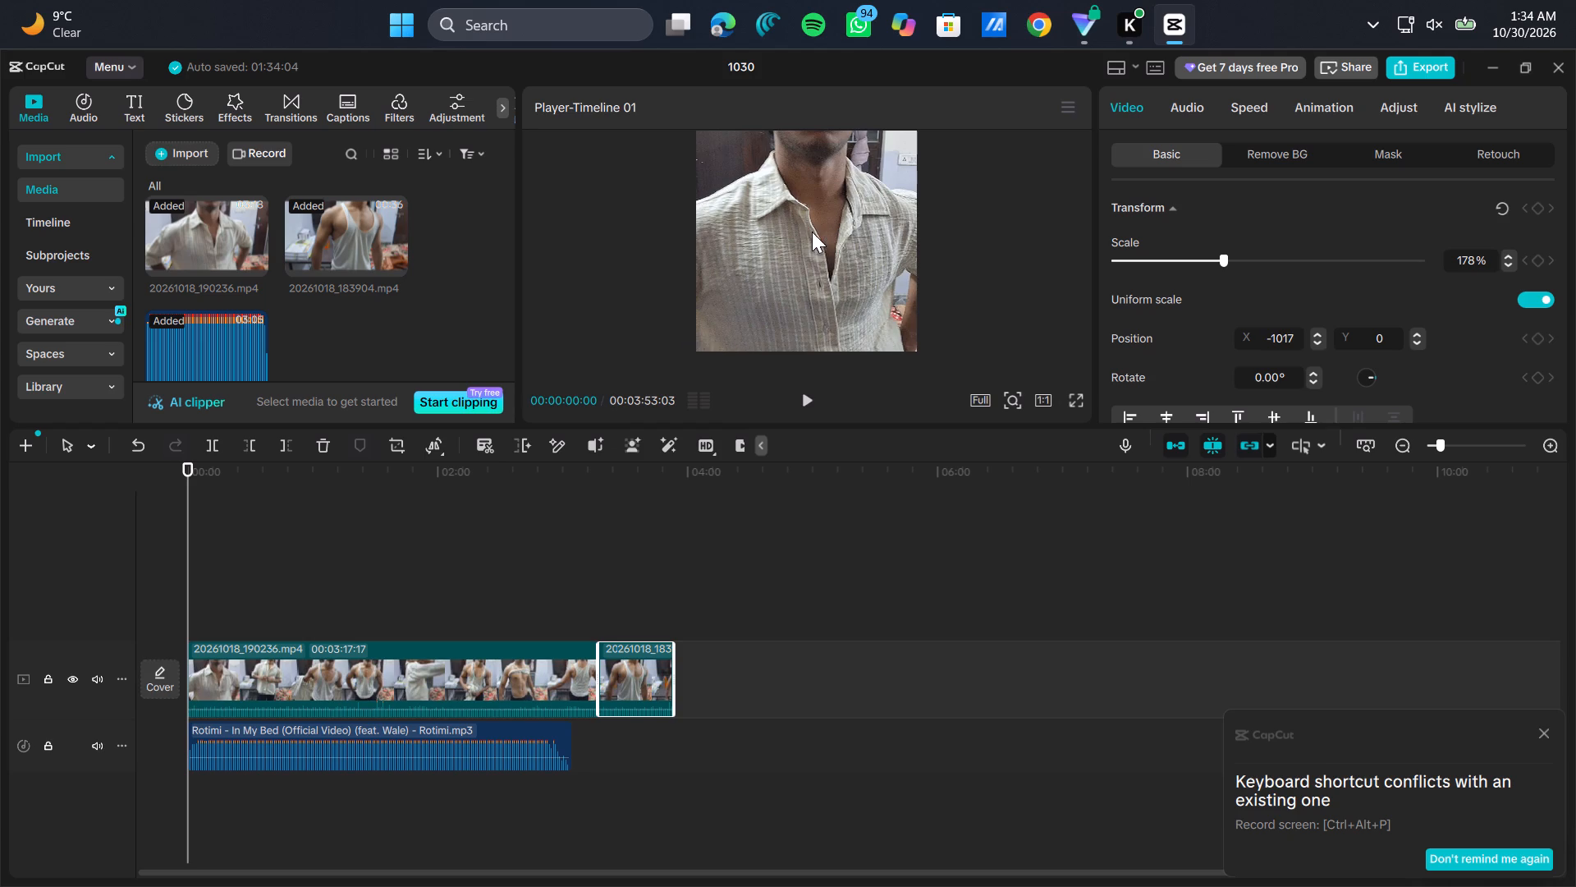
scroll(820, 301, up, 1)
click(816, 400)
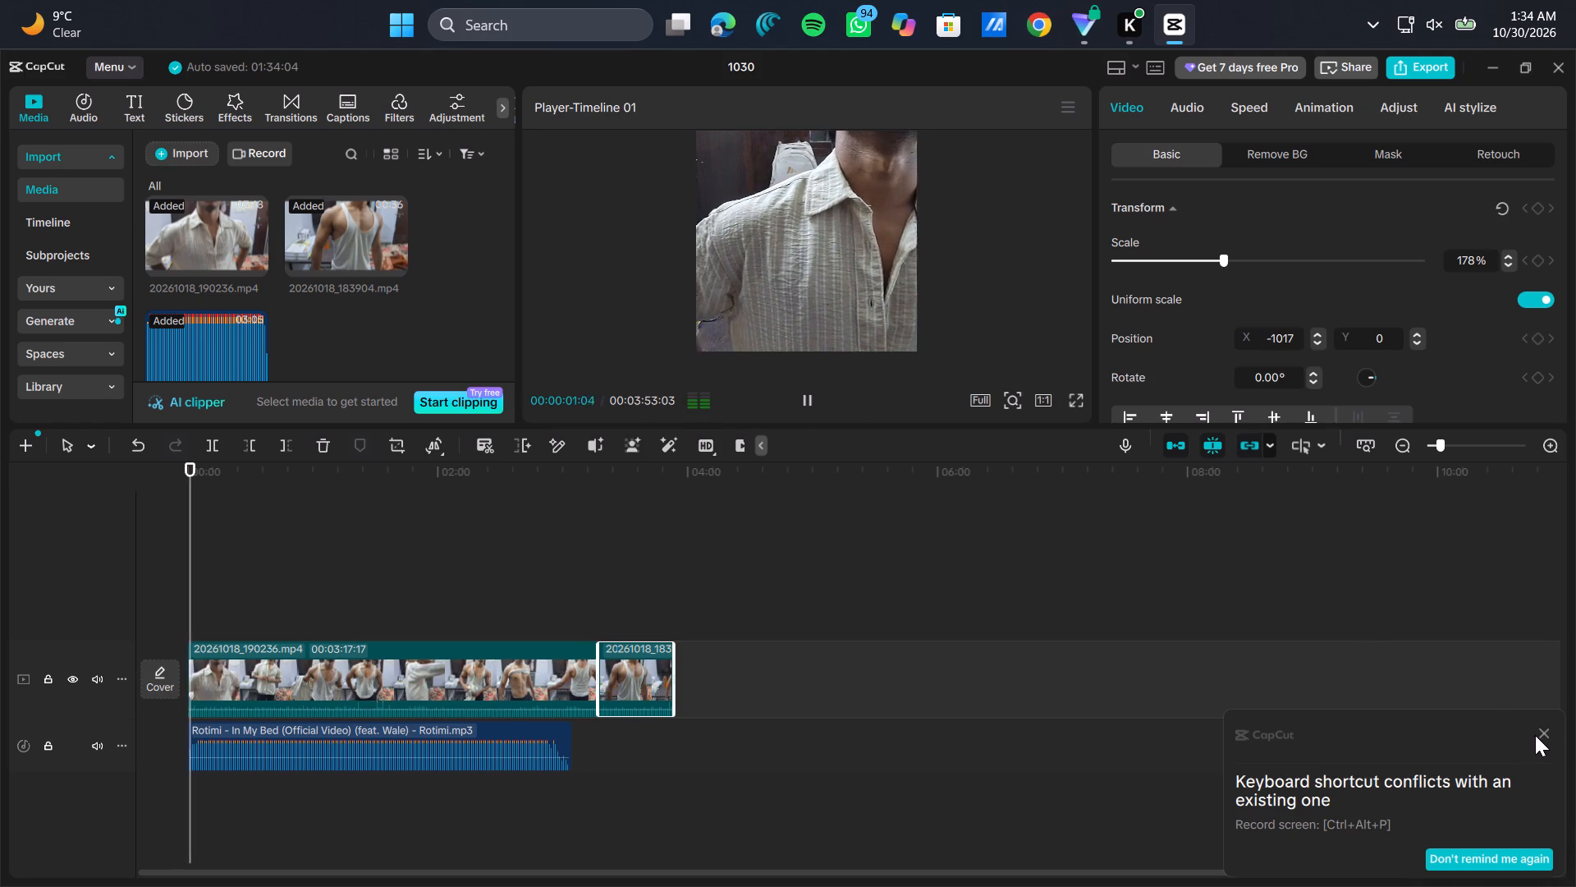
click(1538, 737)
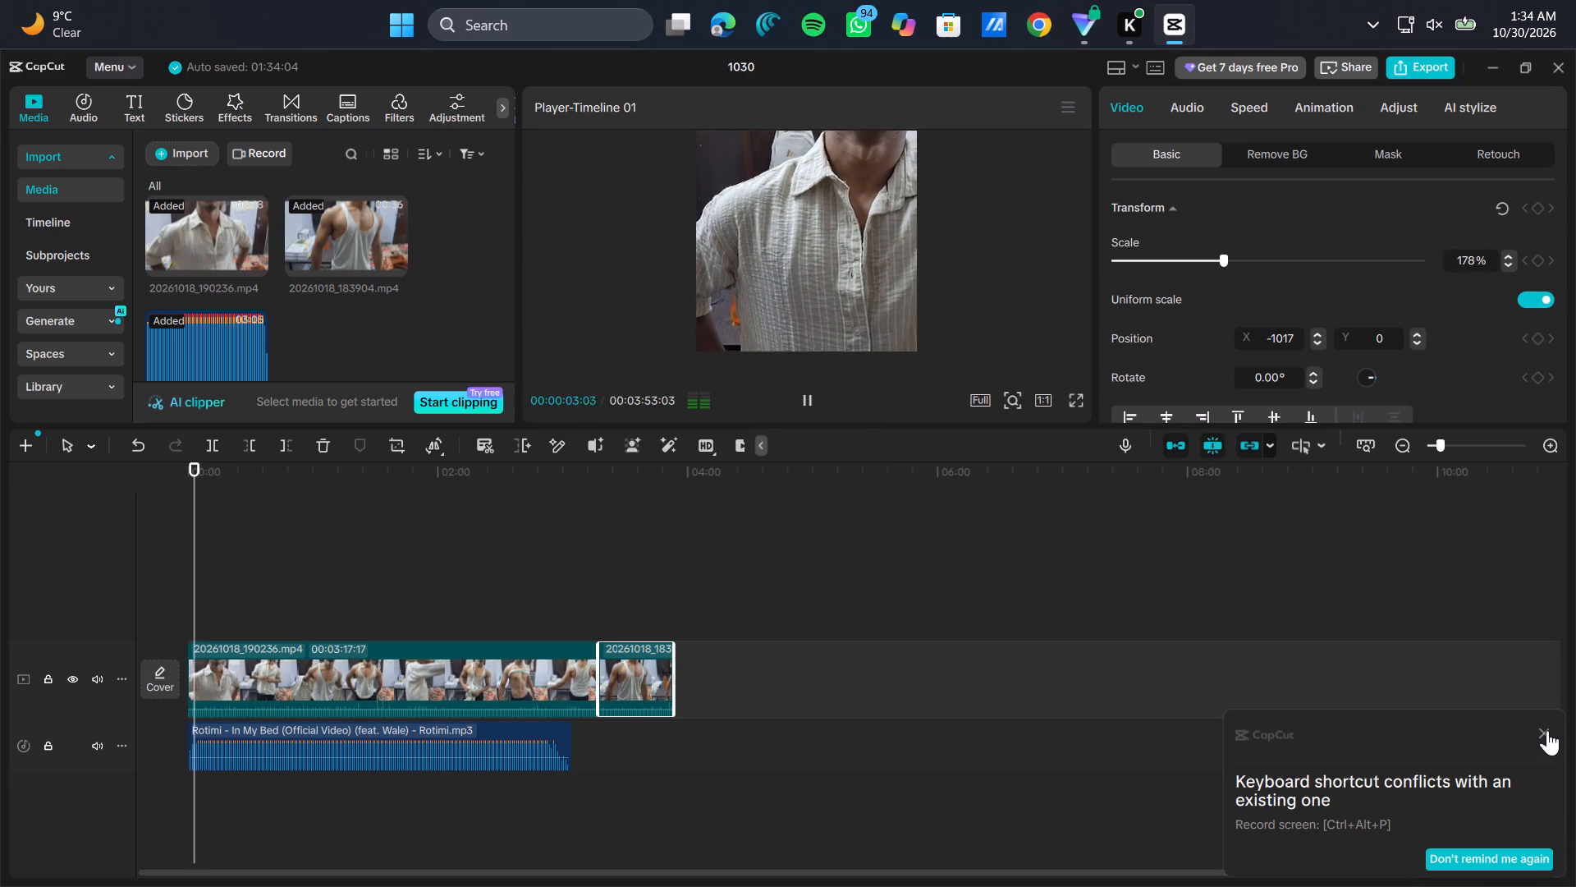
click(1547, 730)
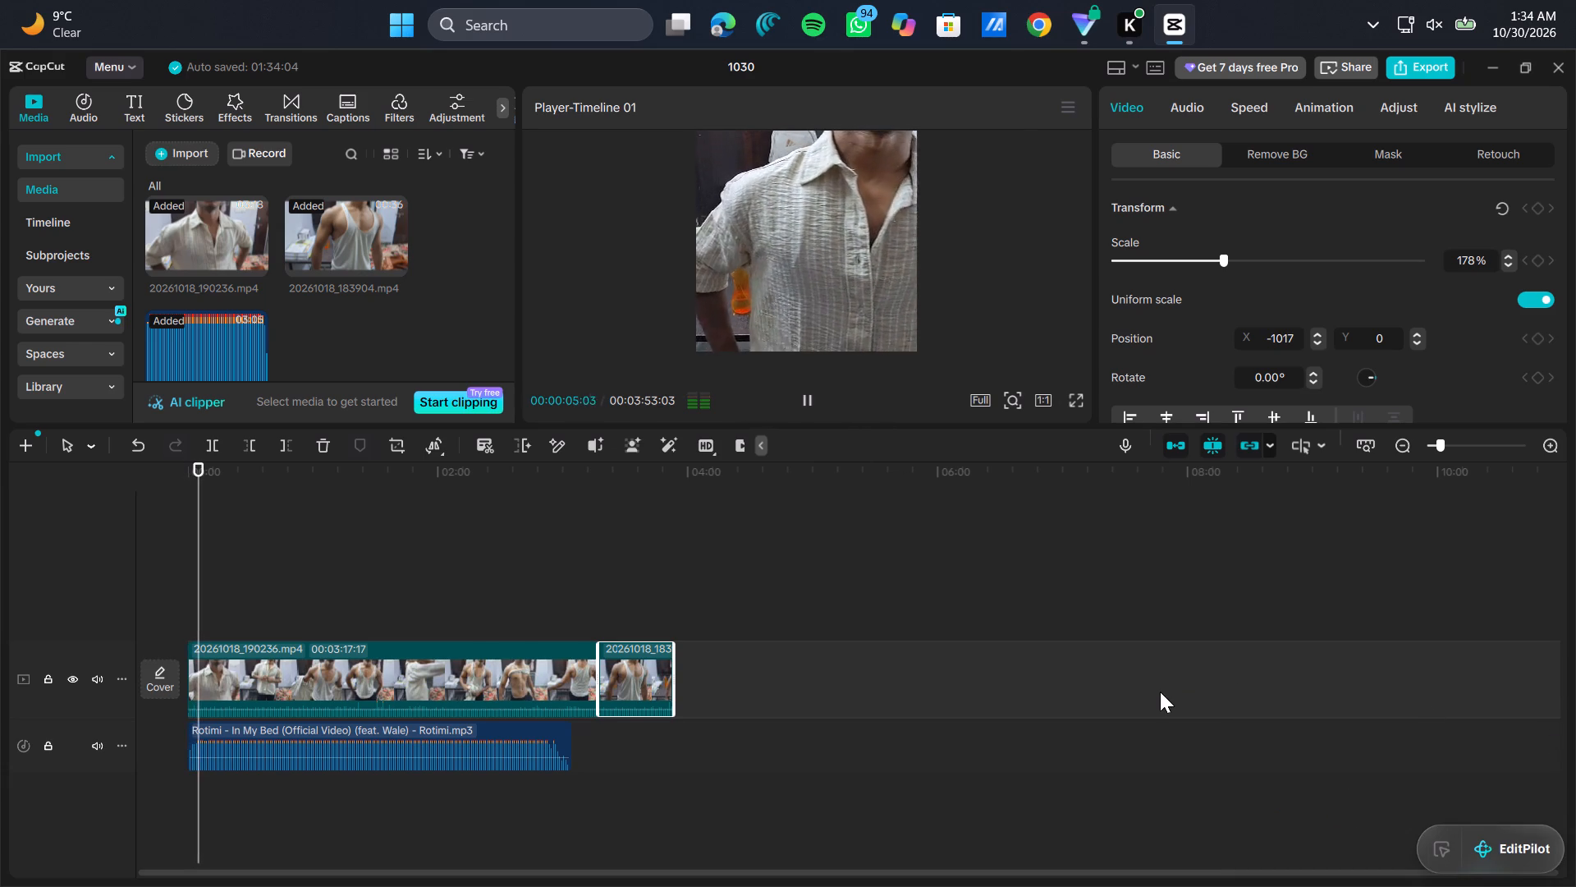
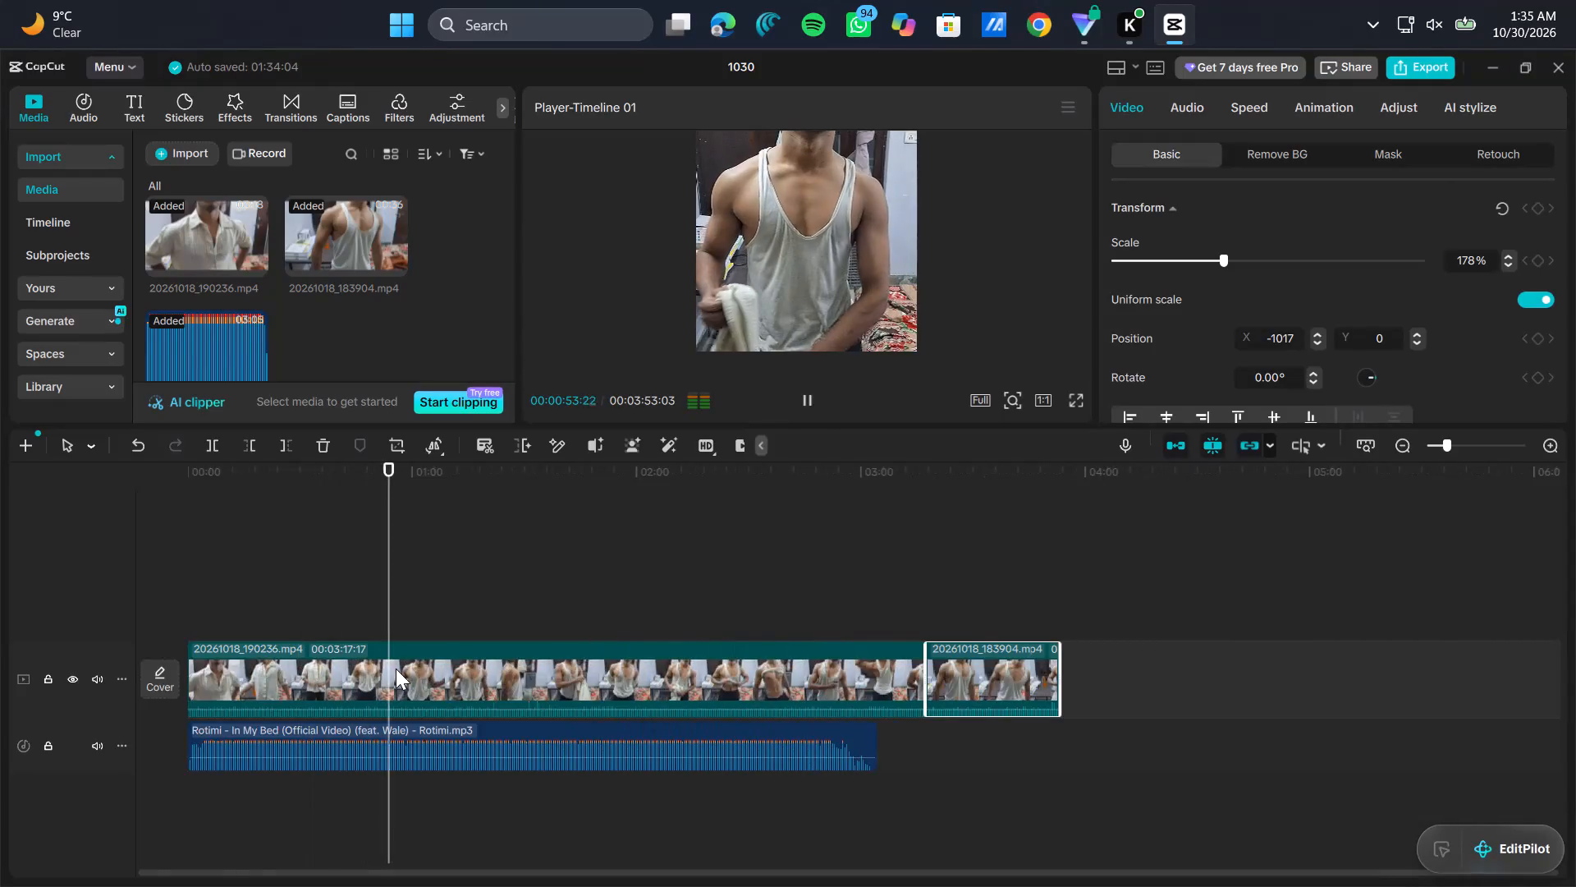
Split the first video clip, 20261018_190236.mp4, at 00:00:51:00 and at 00:01:02:21 to isolate a short segment.
ctrl+scroll(396, 669, up, 10)
scroll(396, 669, right, 2)
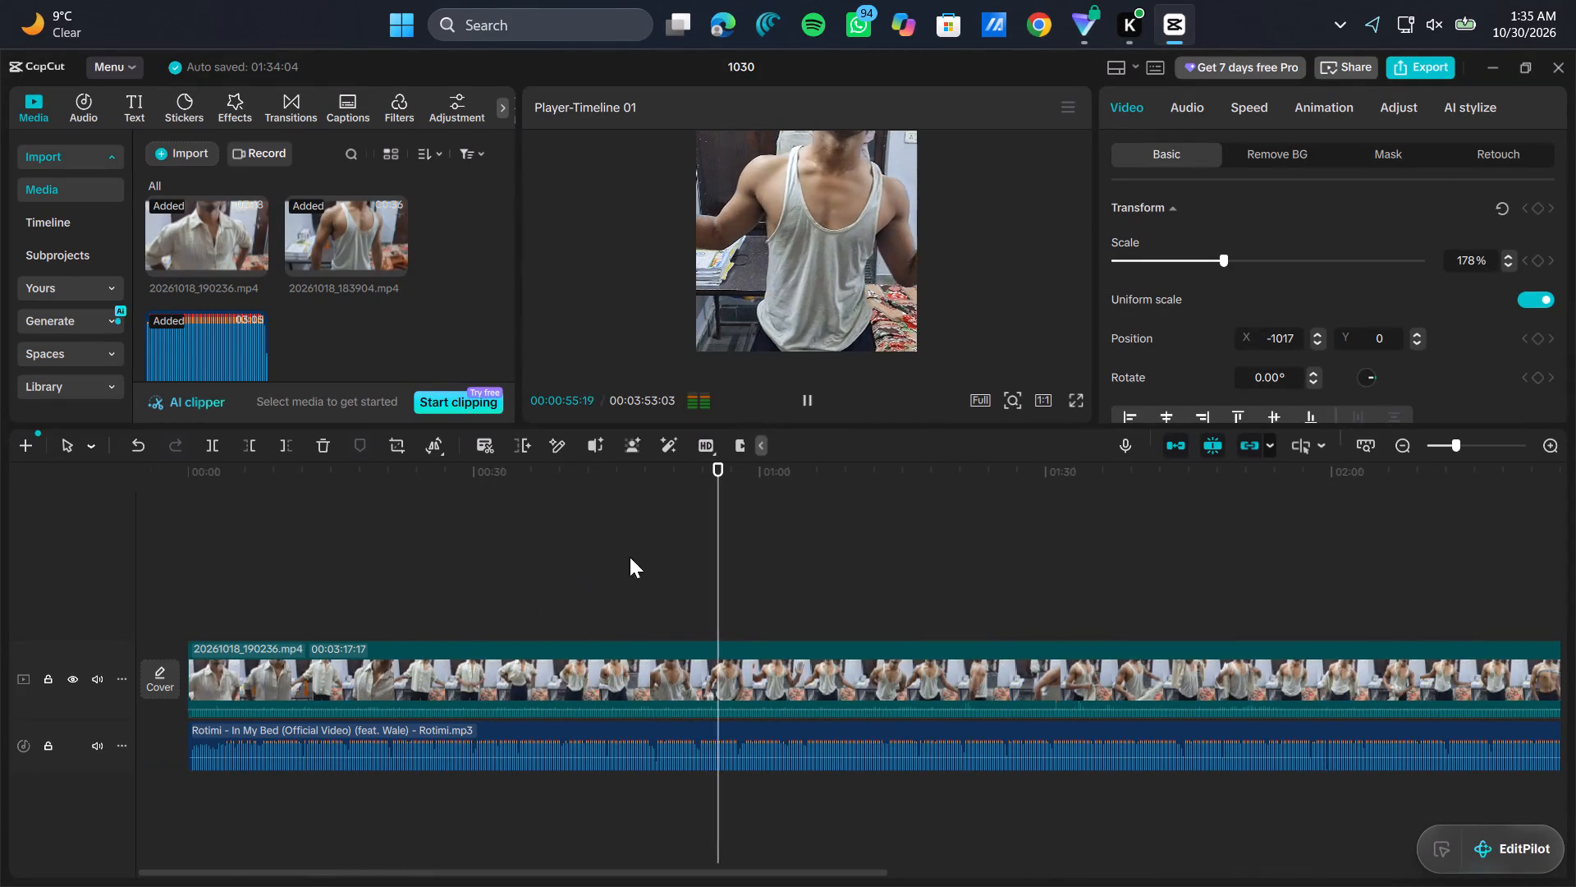
double_click(740, 535)
drag(740, 535, 663, 567)
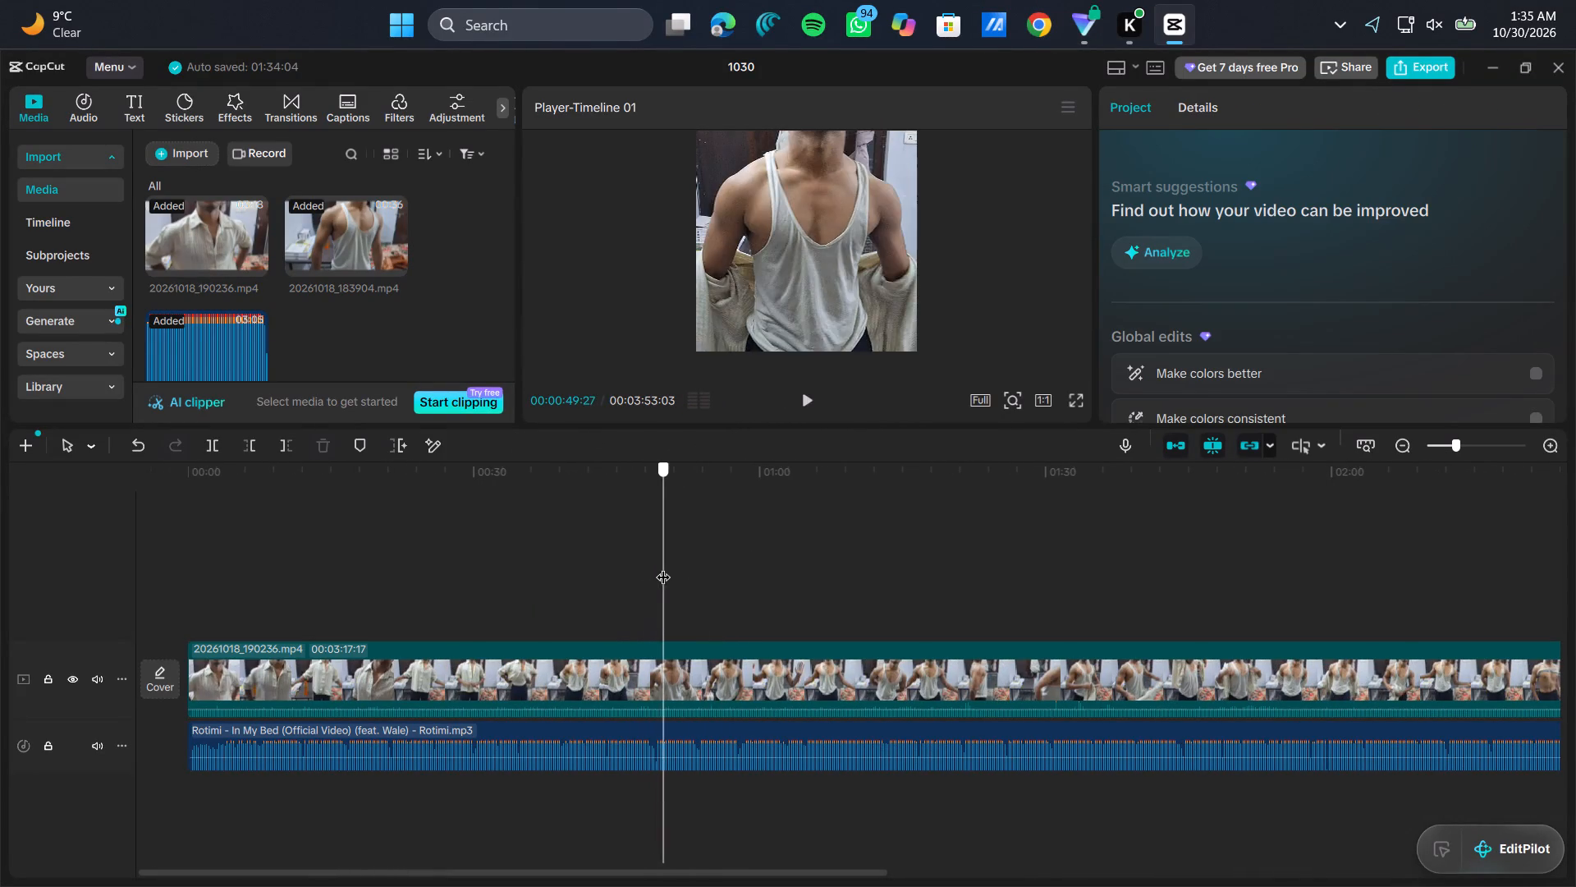
drag(663, 567, 674, 566)
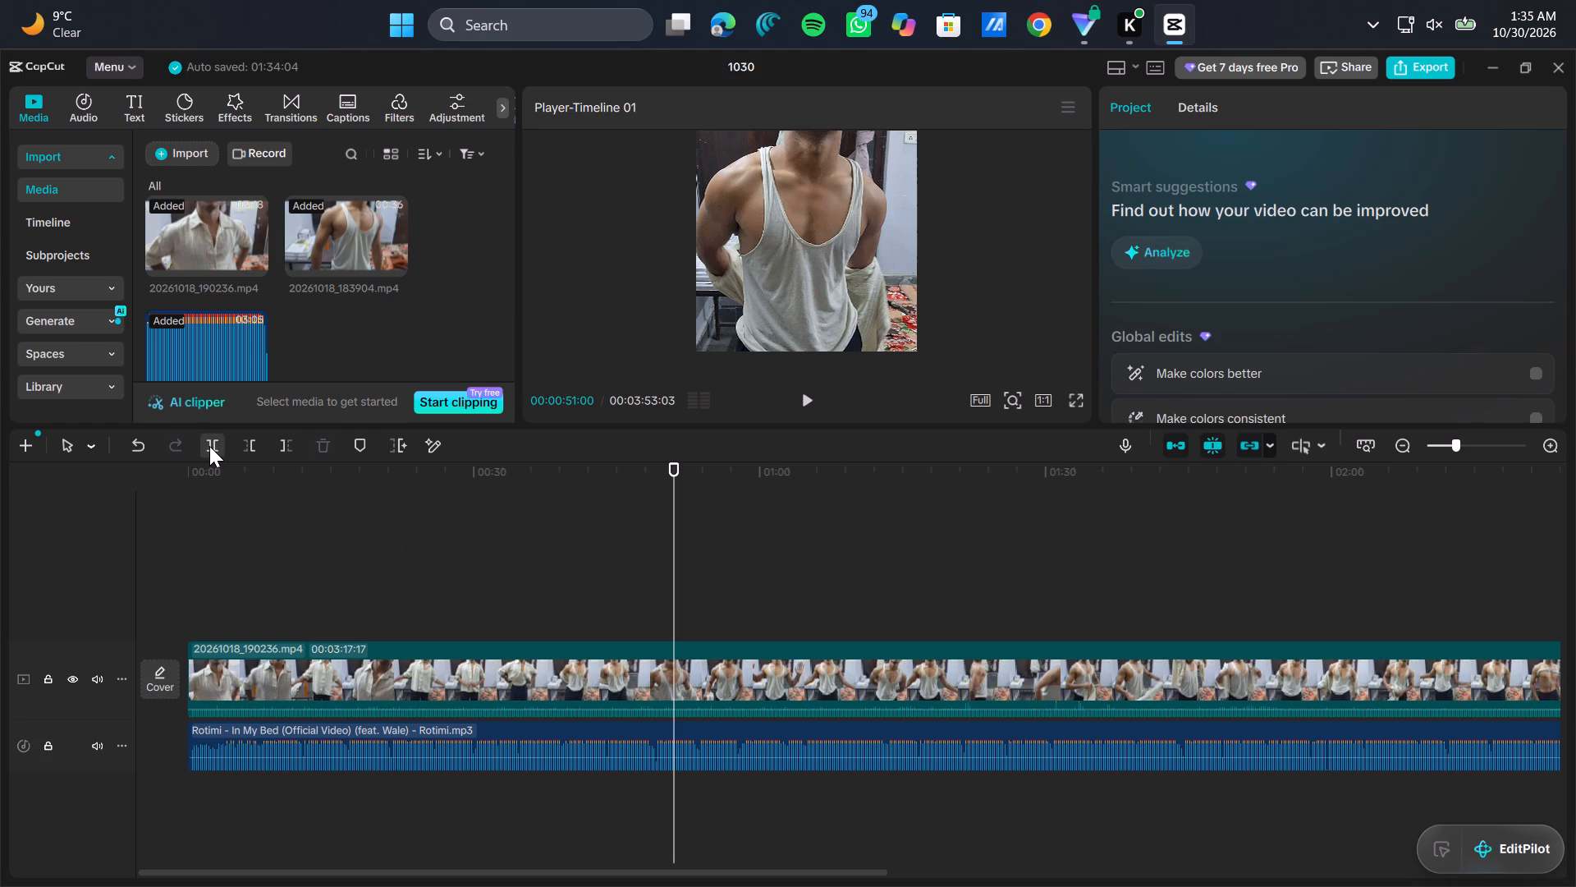
click(209, 446)
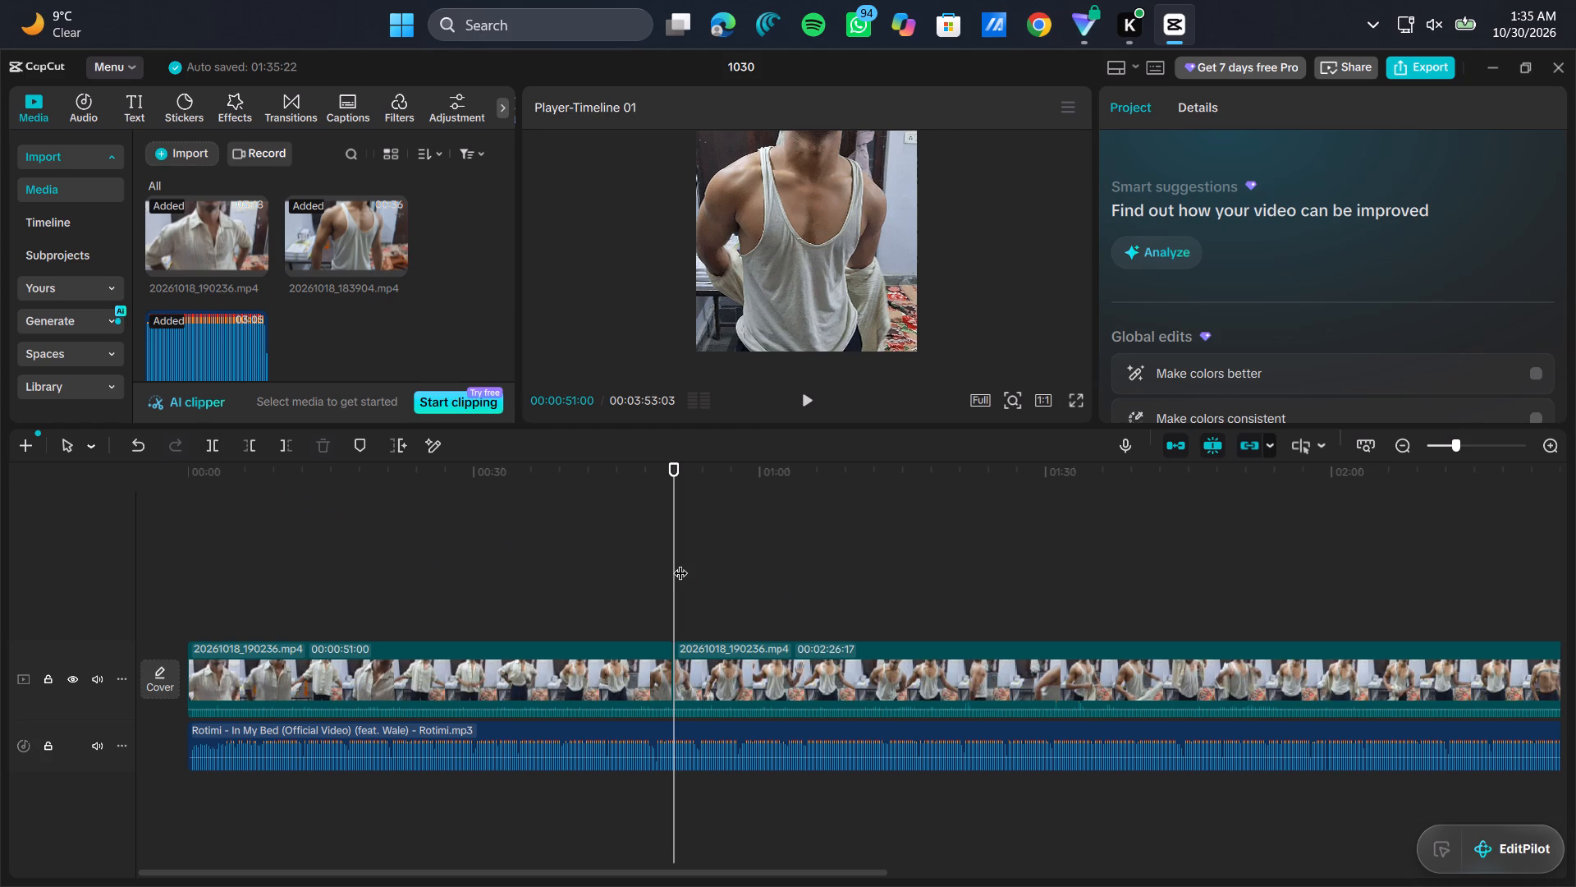
drag(680, 563, 786, 589)
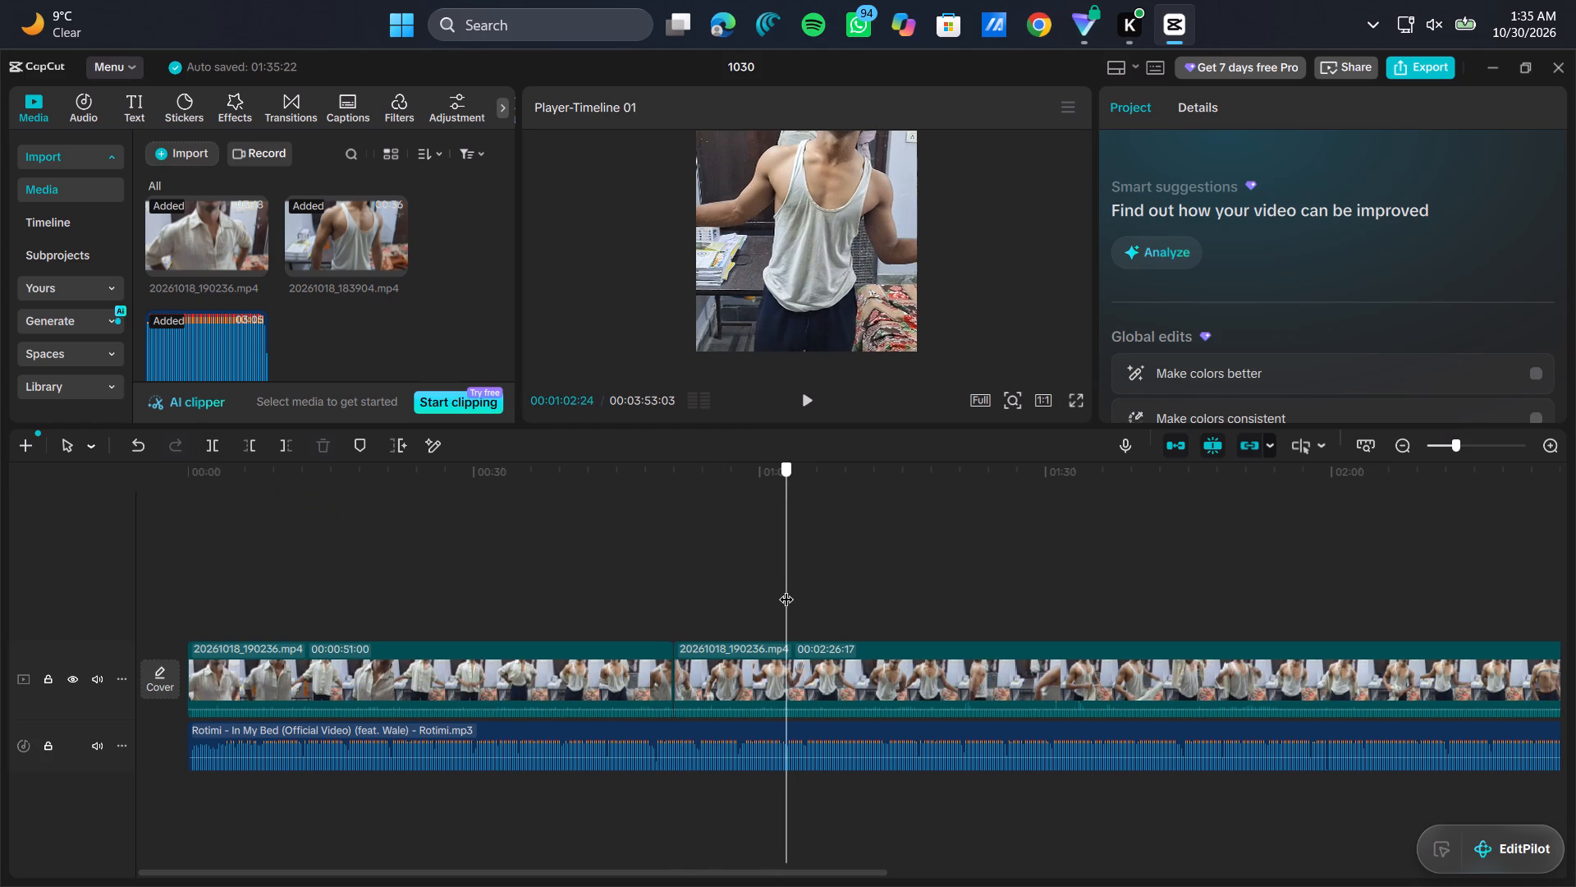
drag(786, 589, 786, 589)
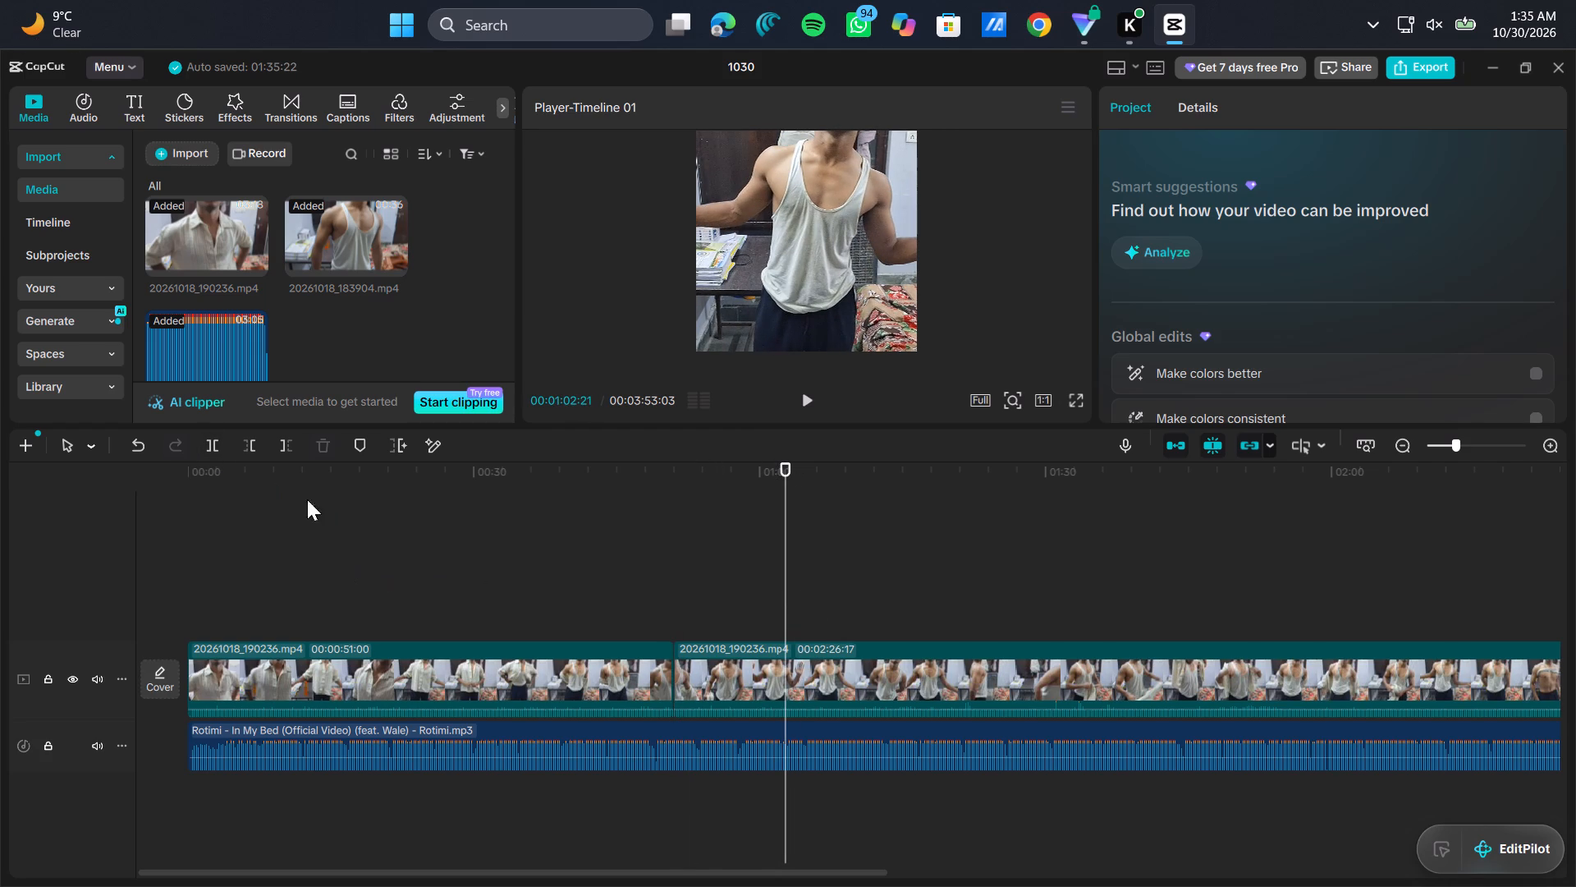
click(208, 447)
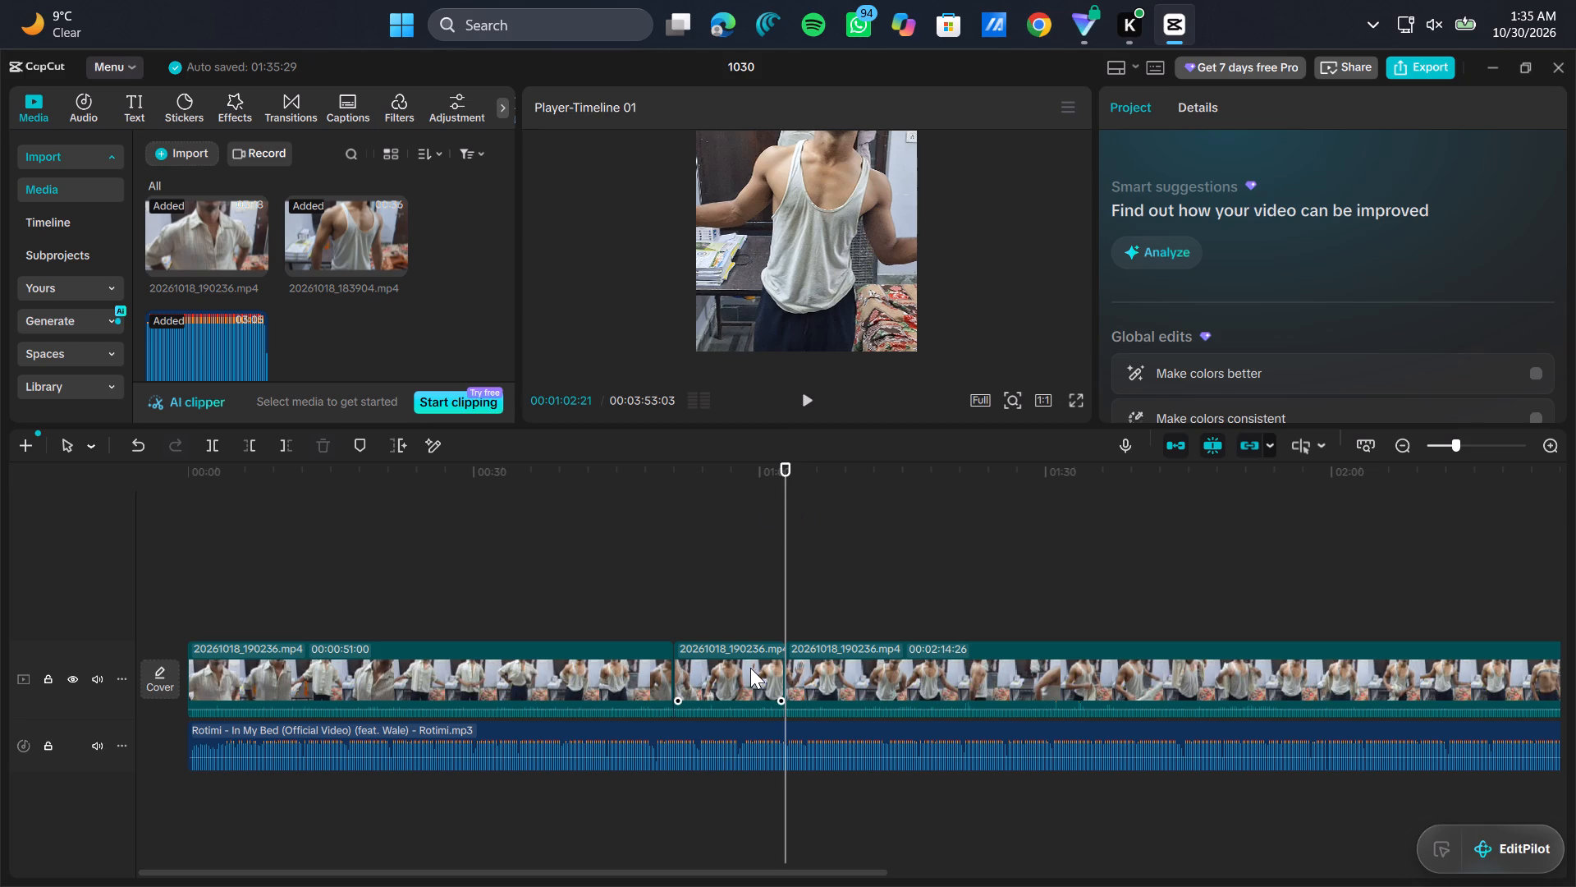
Move the isolated segment between the two cuts to the very beginning of the video track.
drag(750, 668, 216, 672)
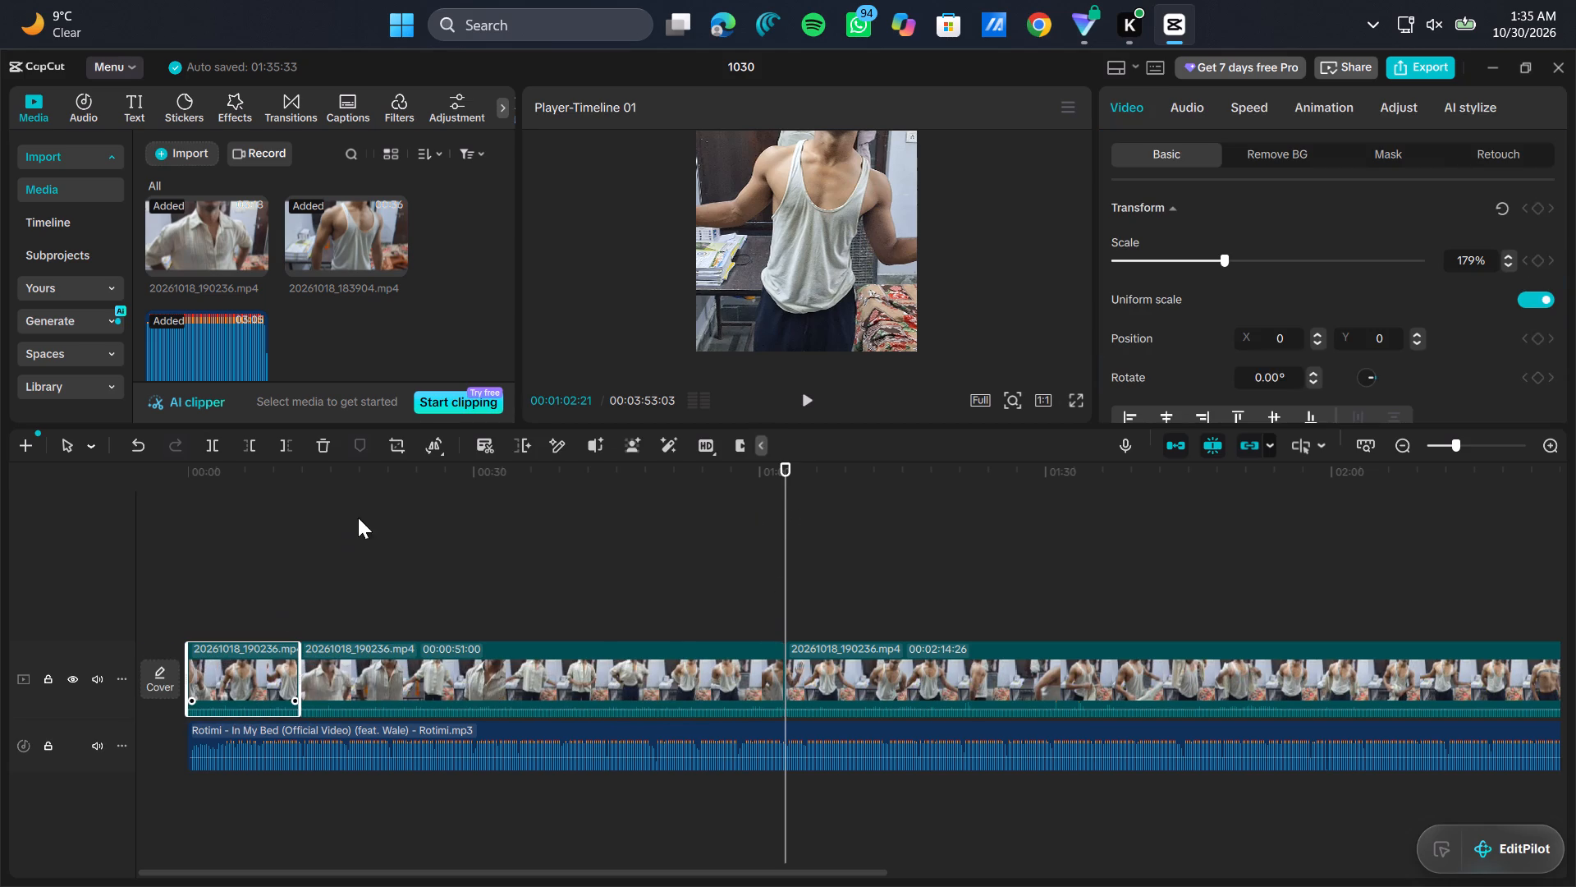
Auto-mark the beats of the Rotimi - In My Bed audio track with Beats 1.
click(416, 751)
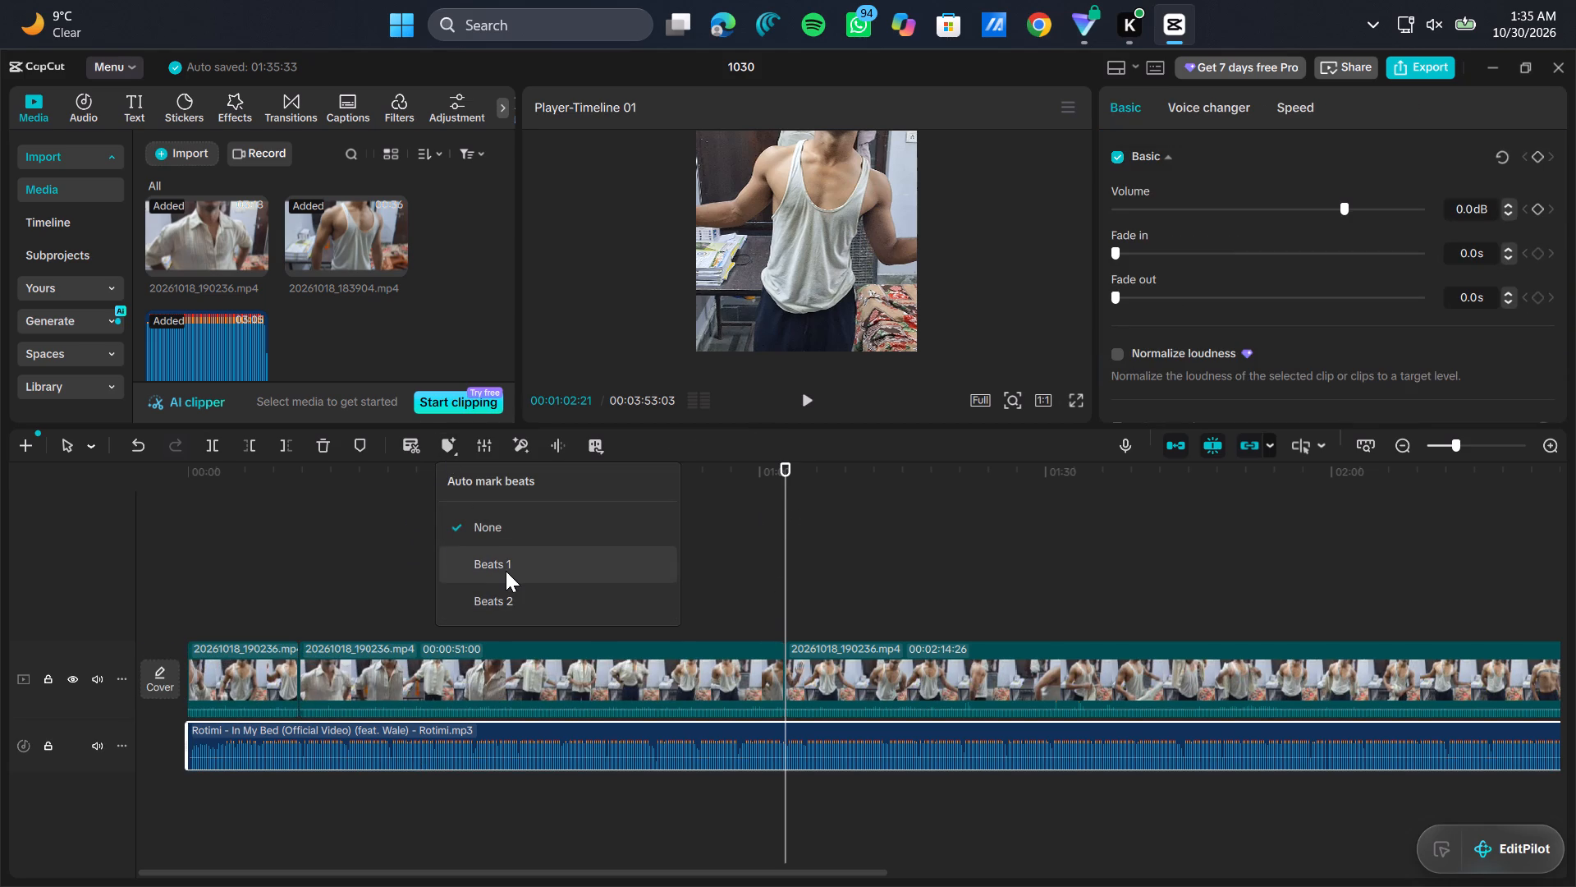
click(496, 565)
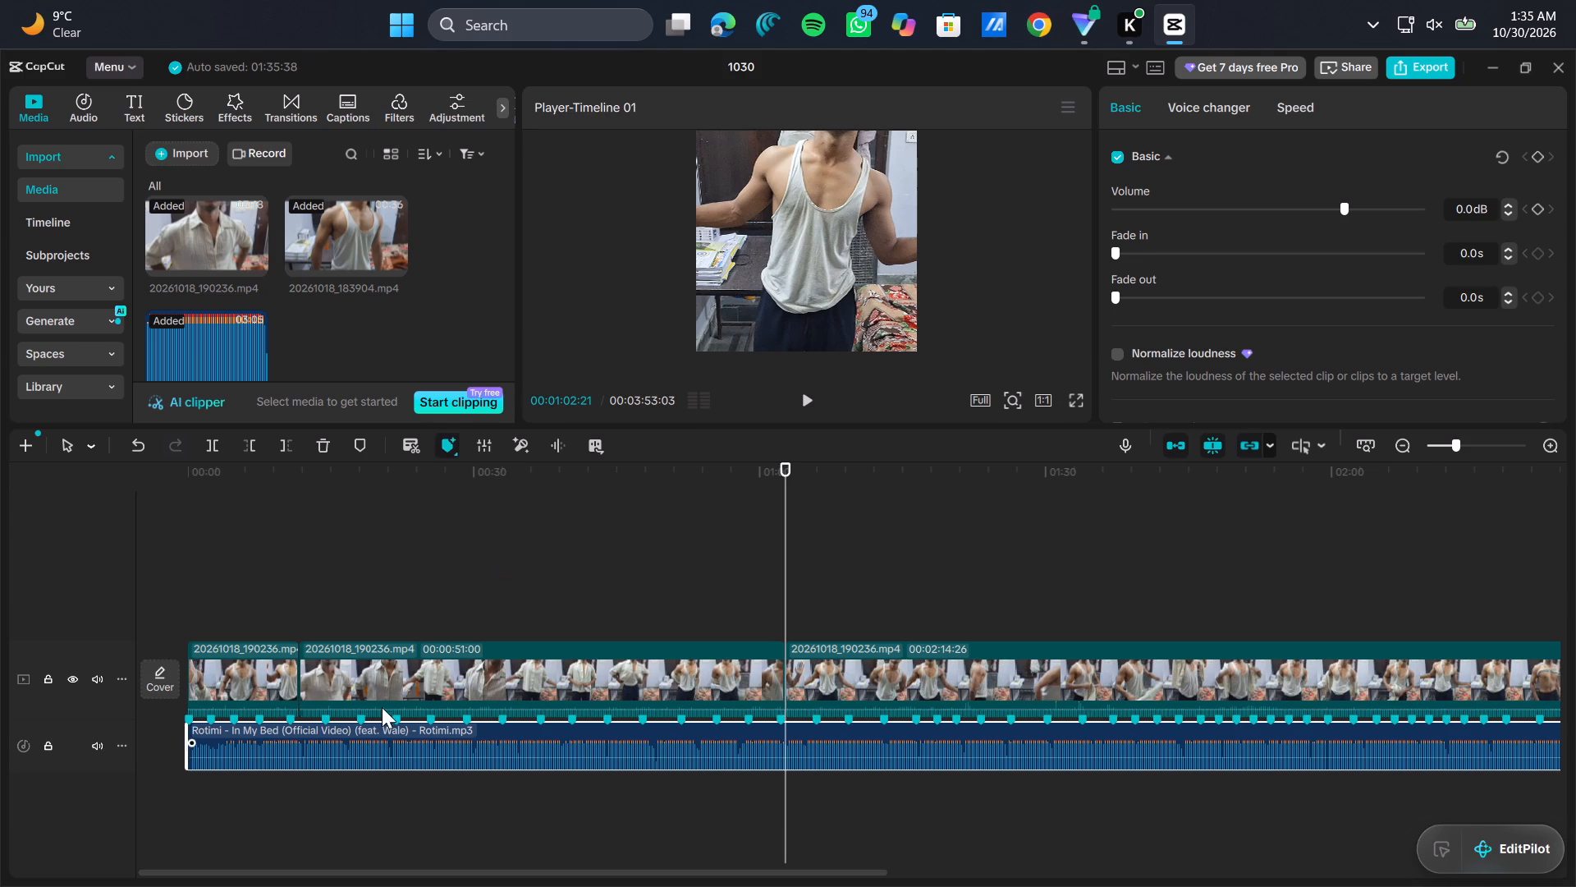
Trim the start and end of the opening video segment so its end lines up with a beat marker on the song.
click(278, 687)
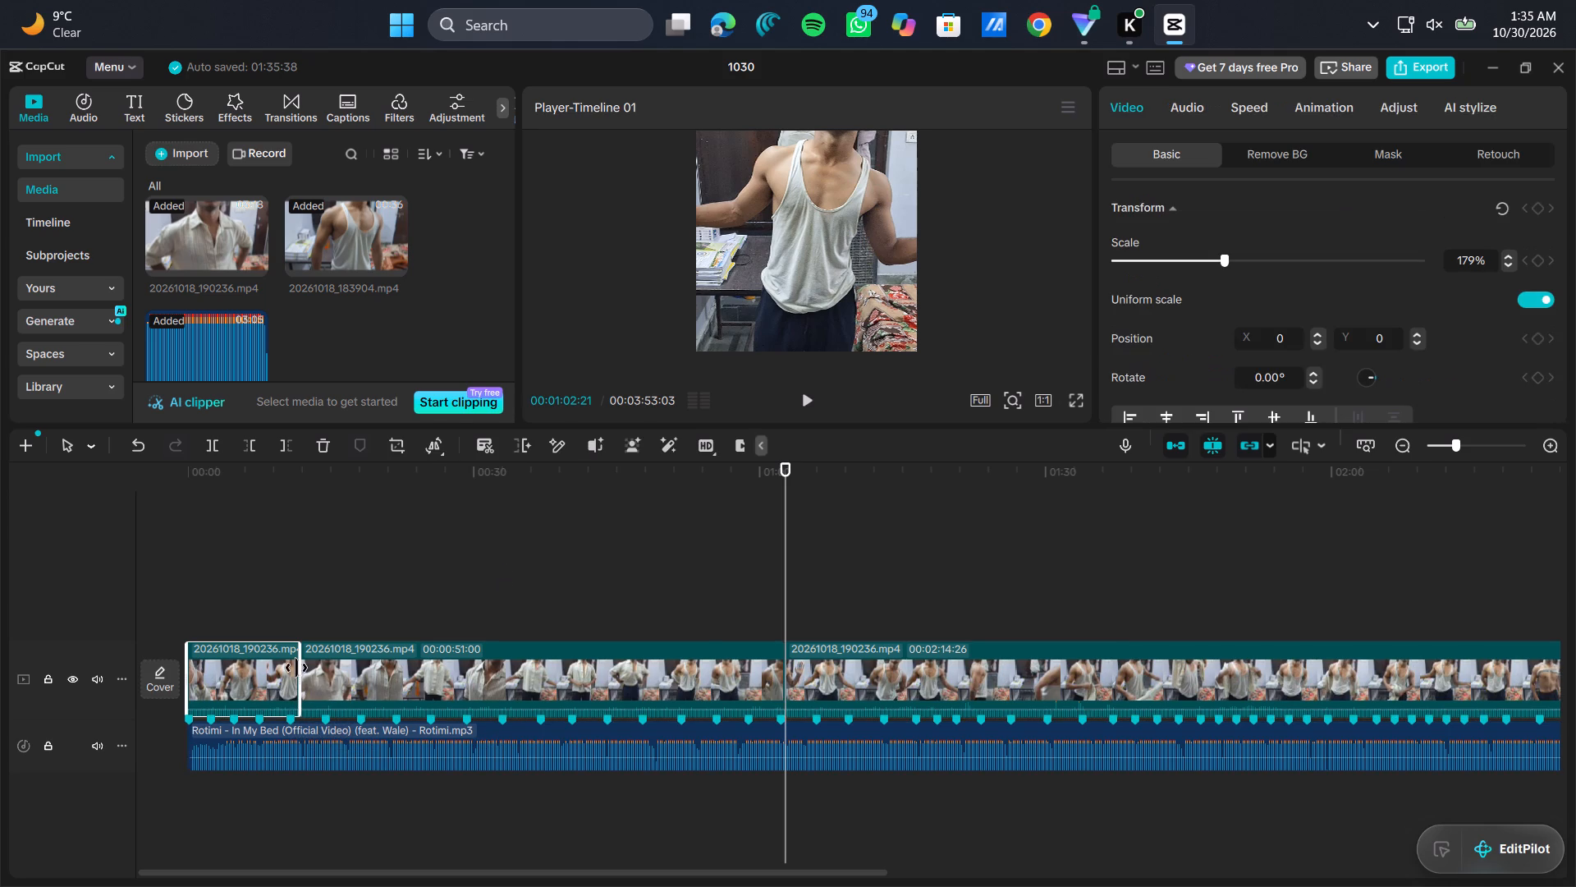
click(296, 668)
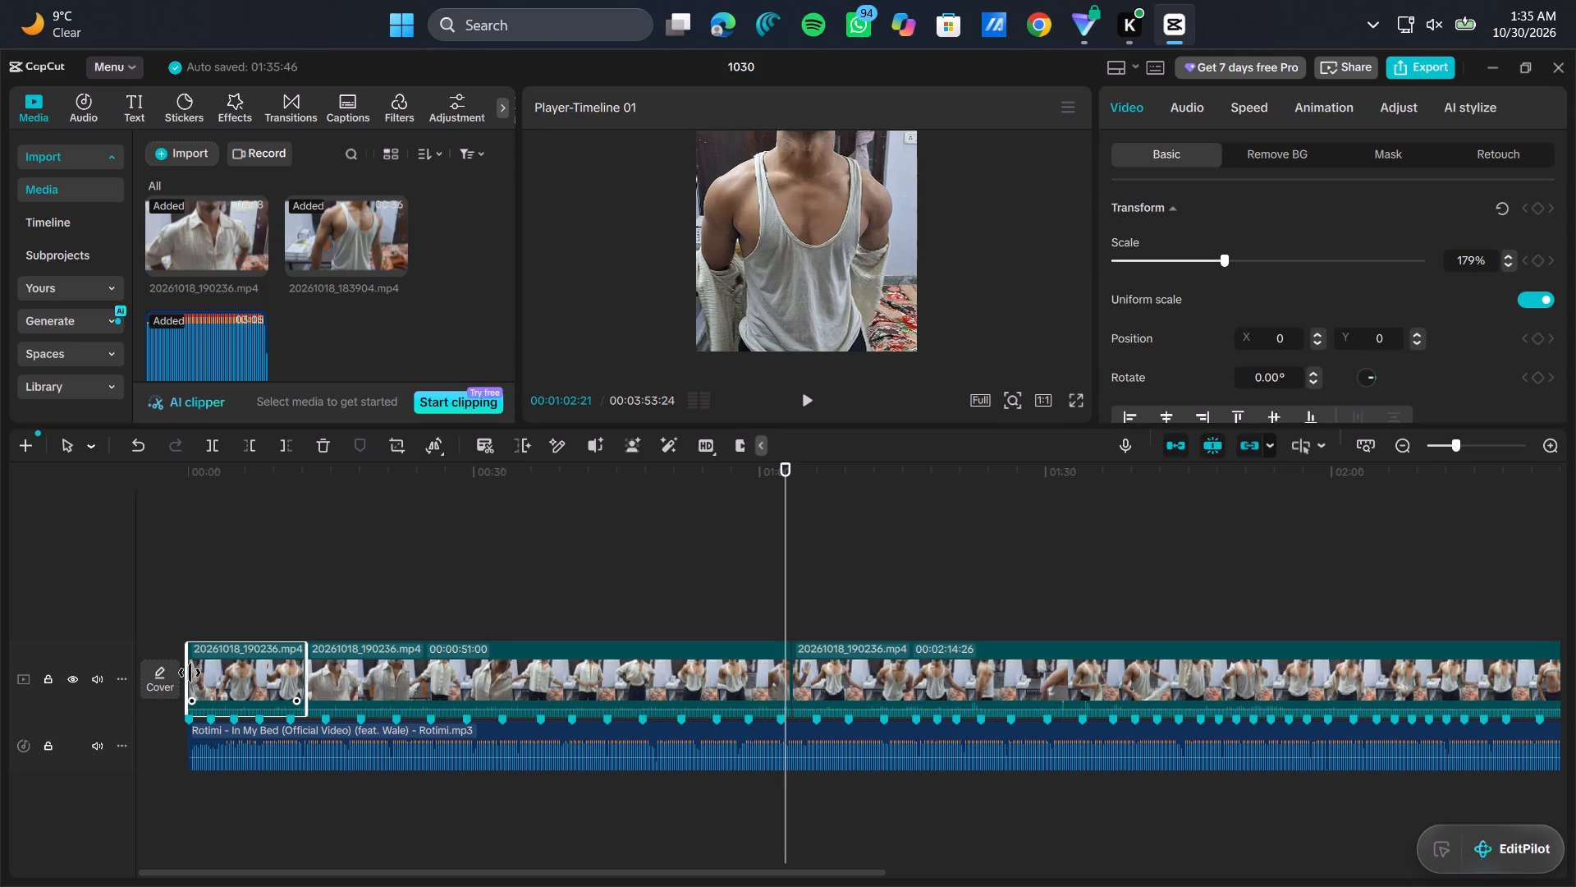
drag(186, 675, 191, 675)
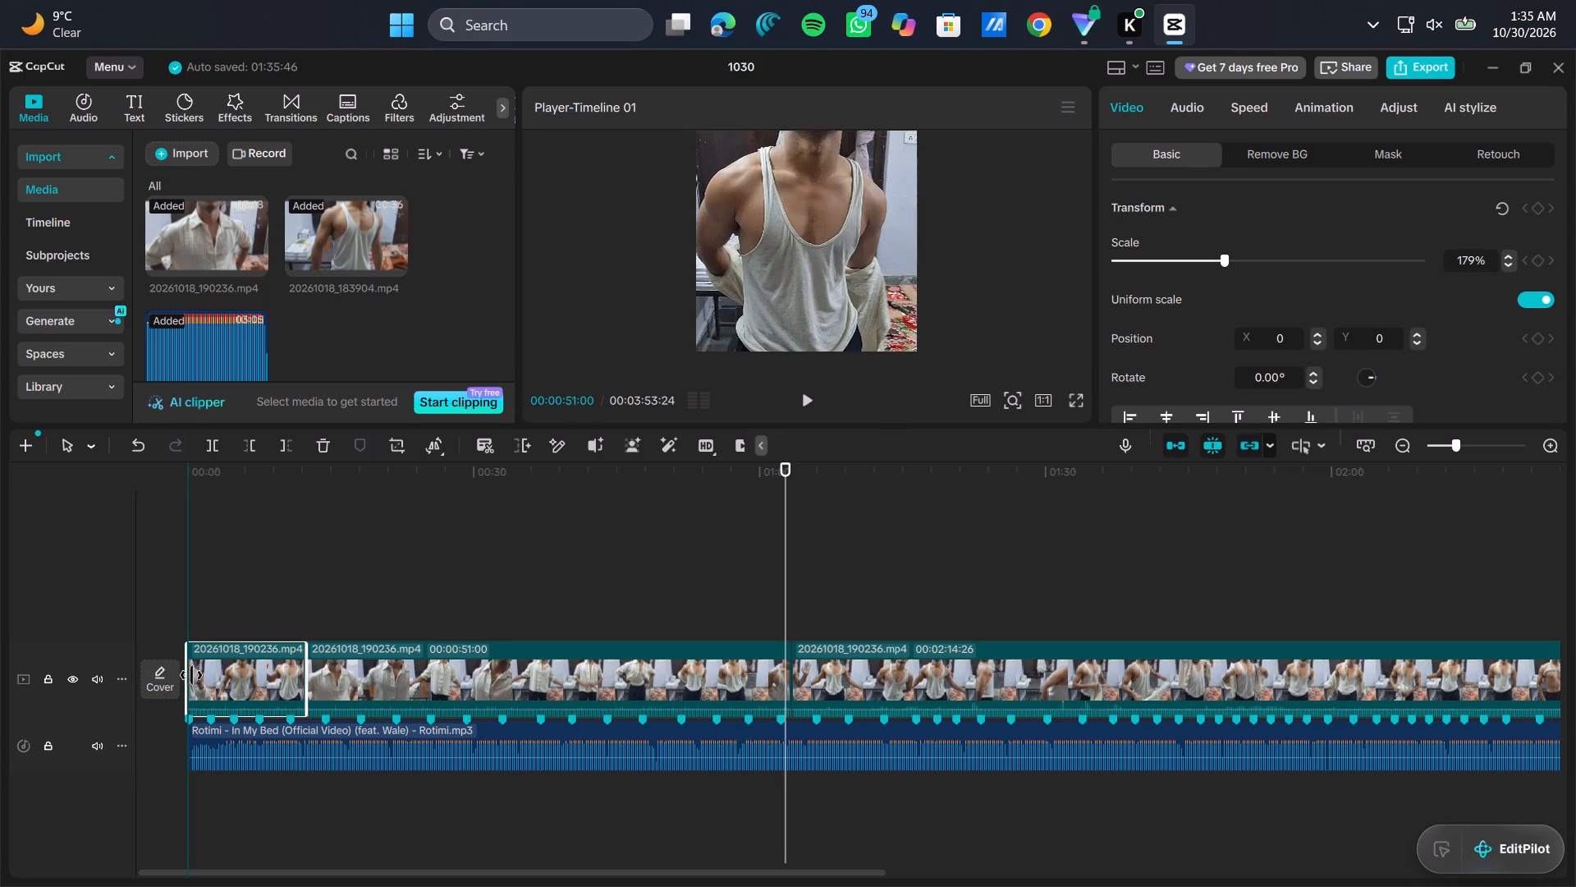
drag(191, 675, 195, 673)
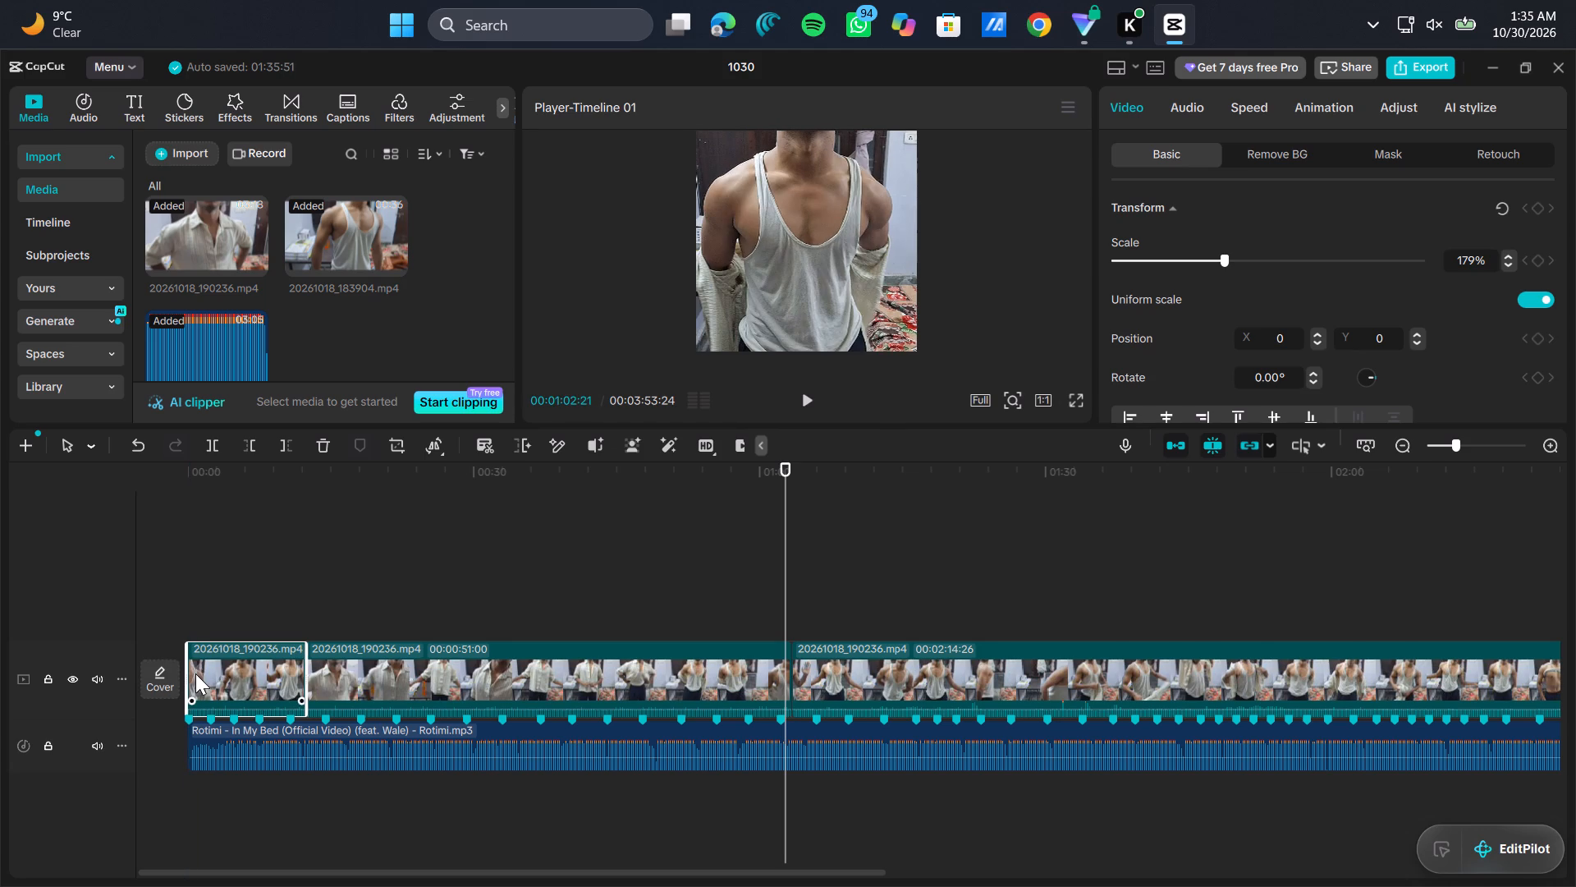
drag(186, 676, 195, 678)
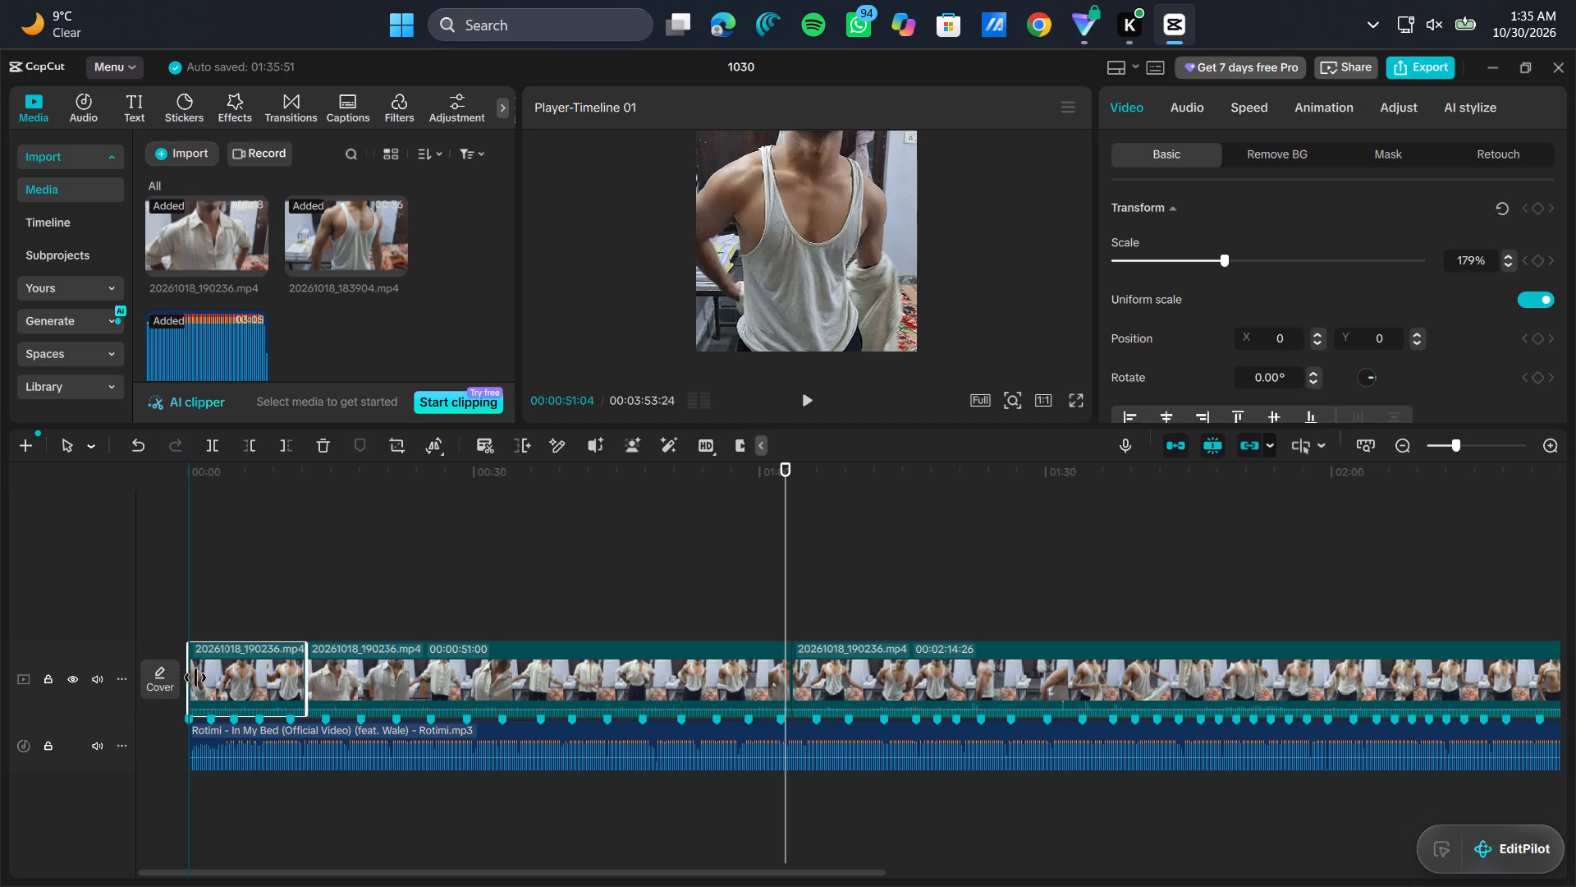
drag(195, 678, 197, 677)
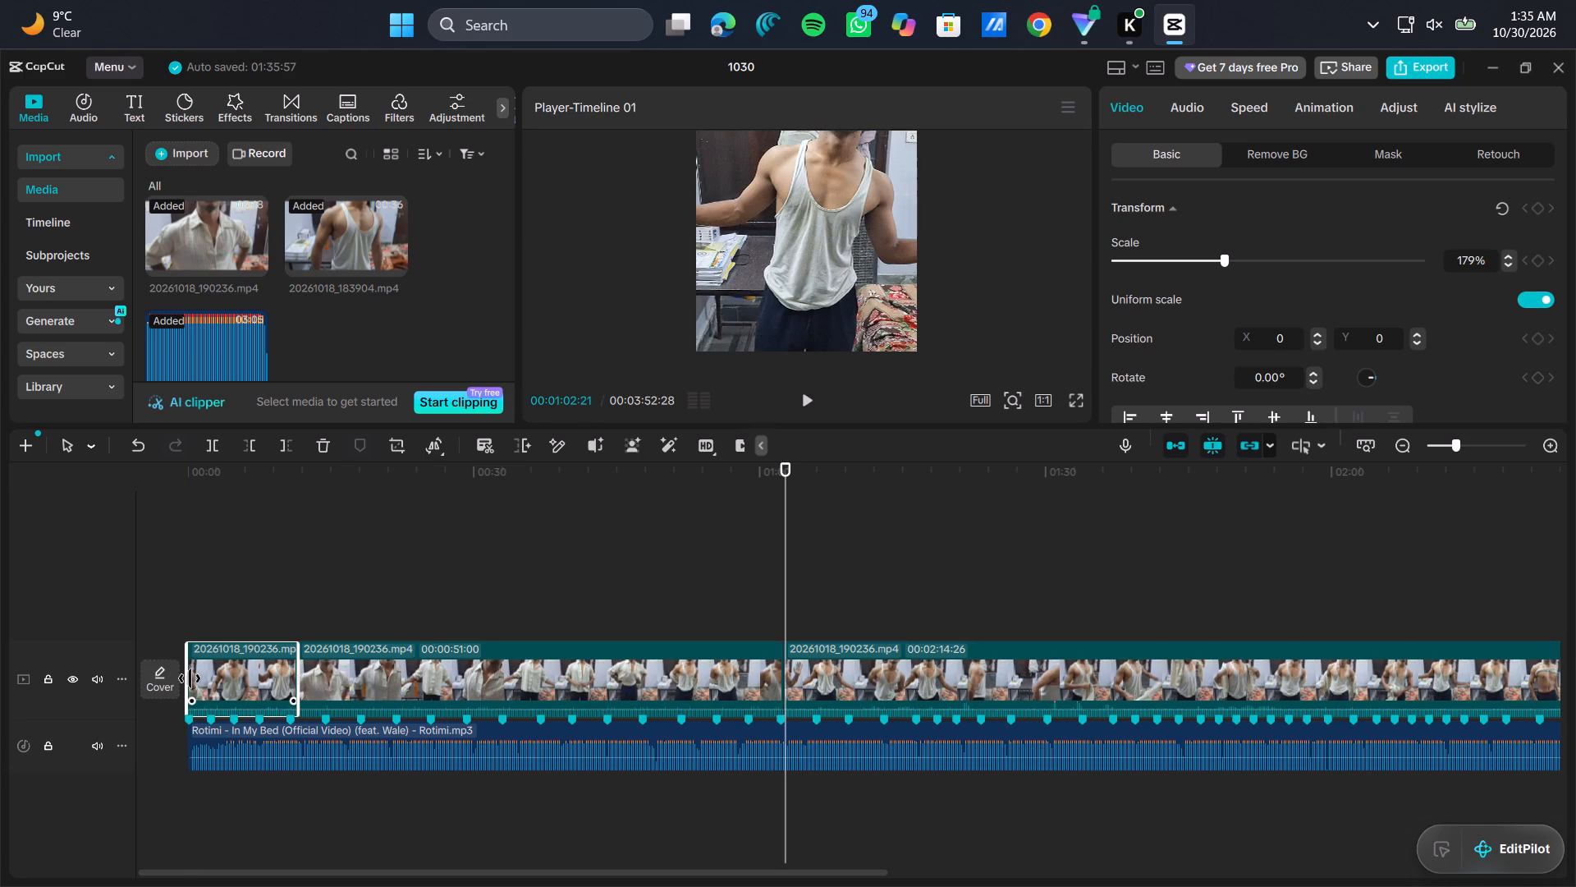
drag(190, 678, 199, 678)
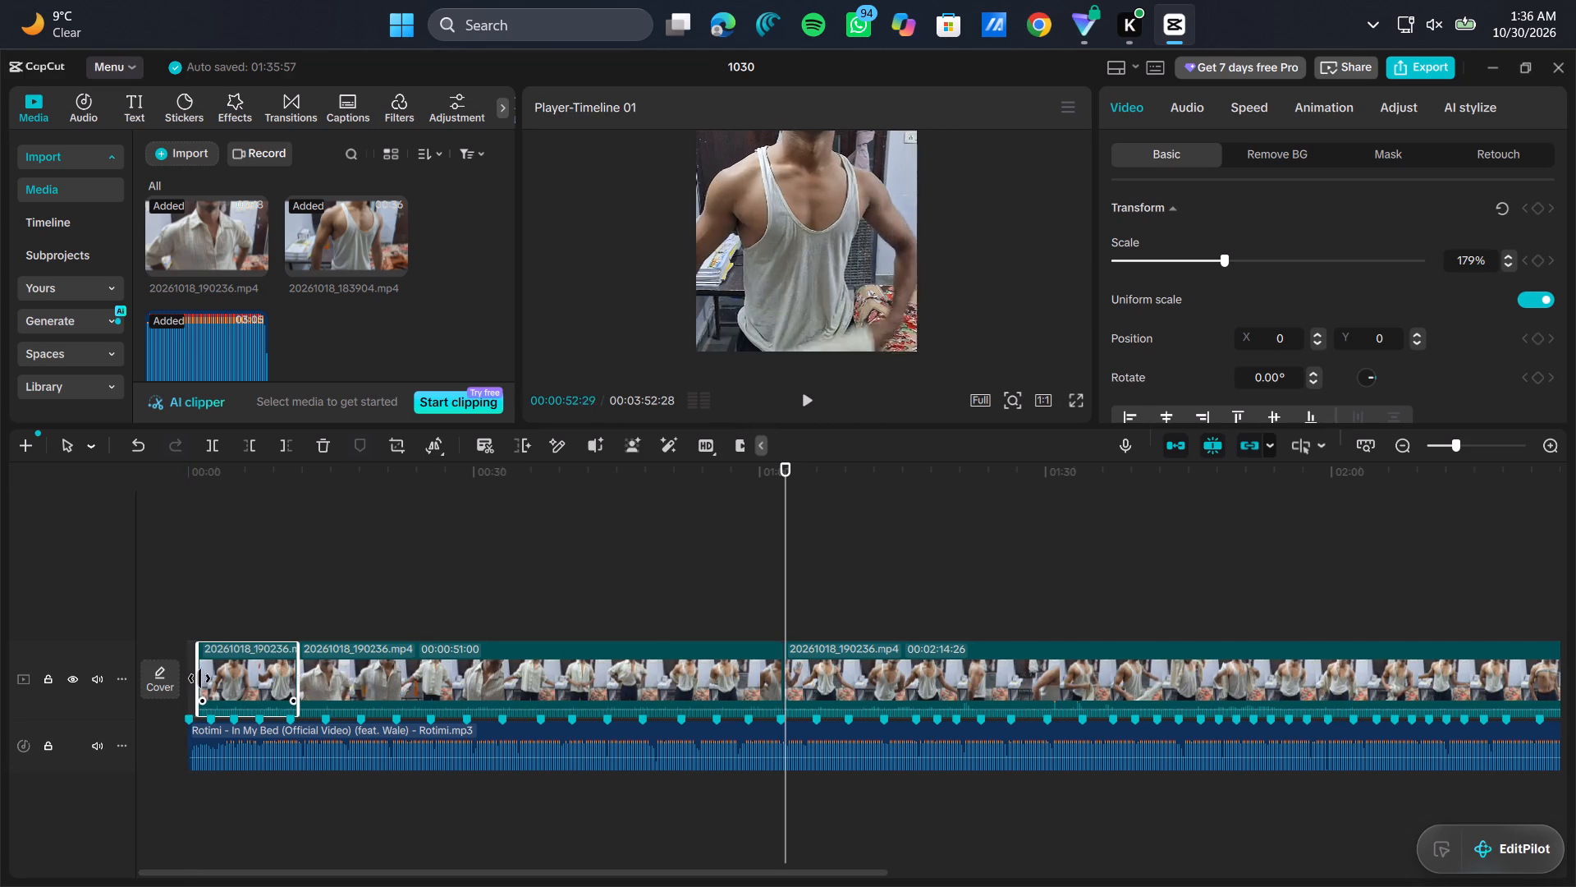
drag(199, 678, 197, 682)
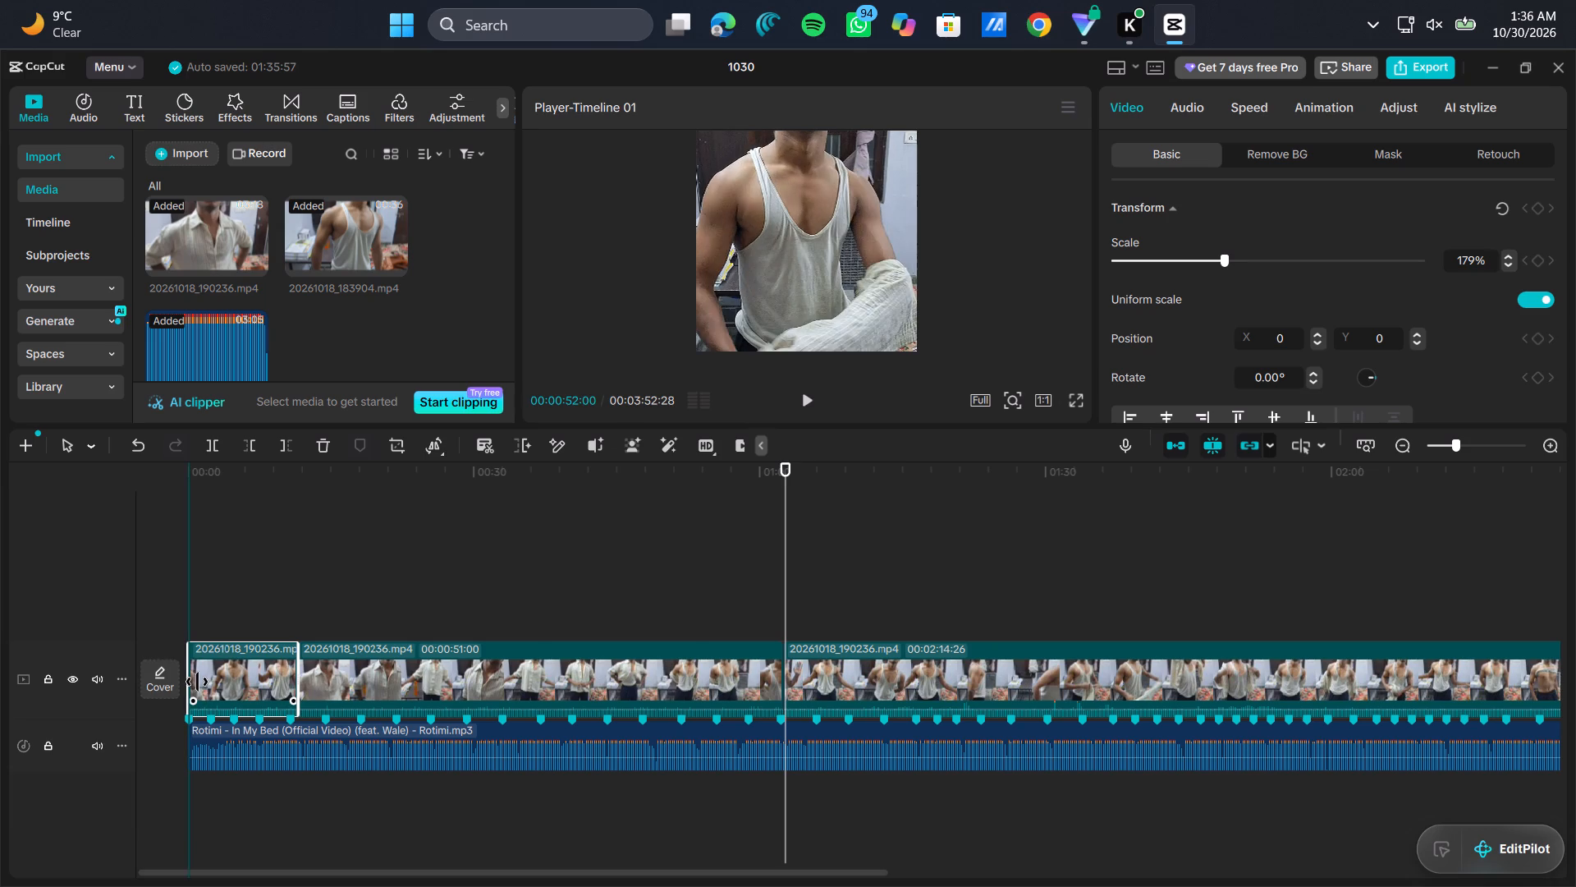
drag(197, 682, 198, 682)
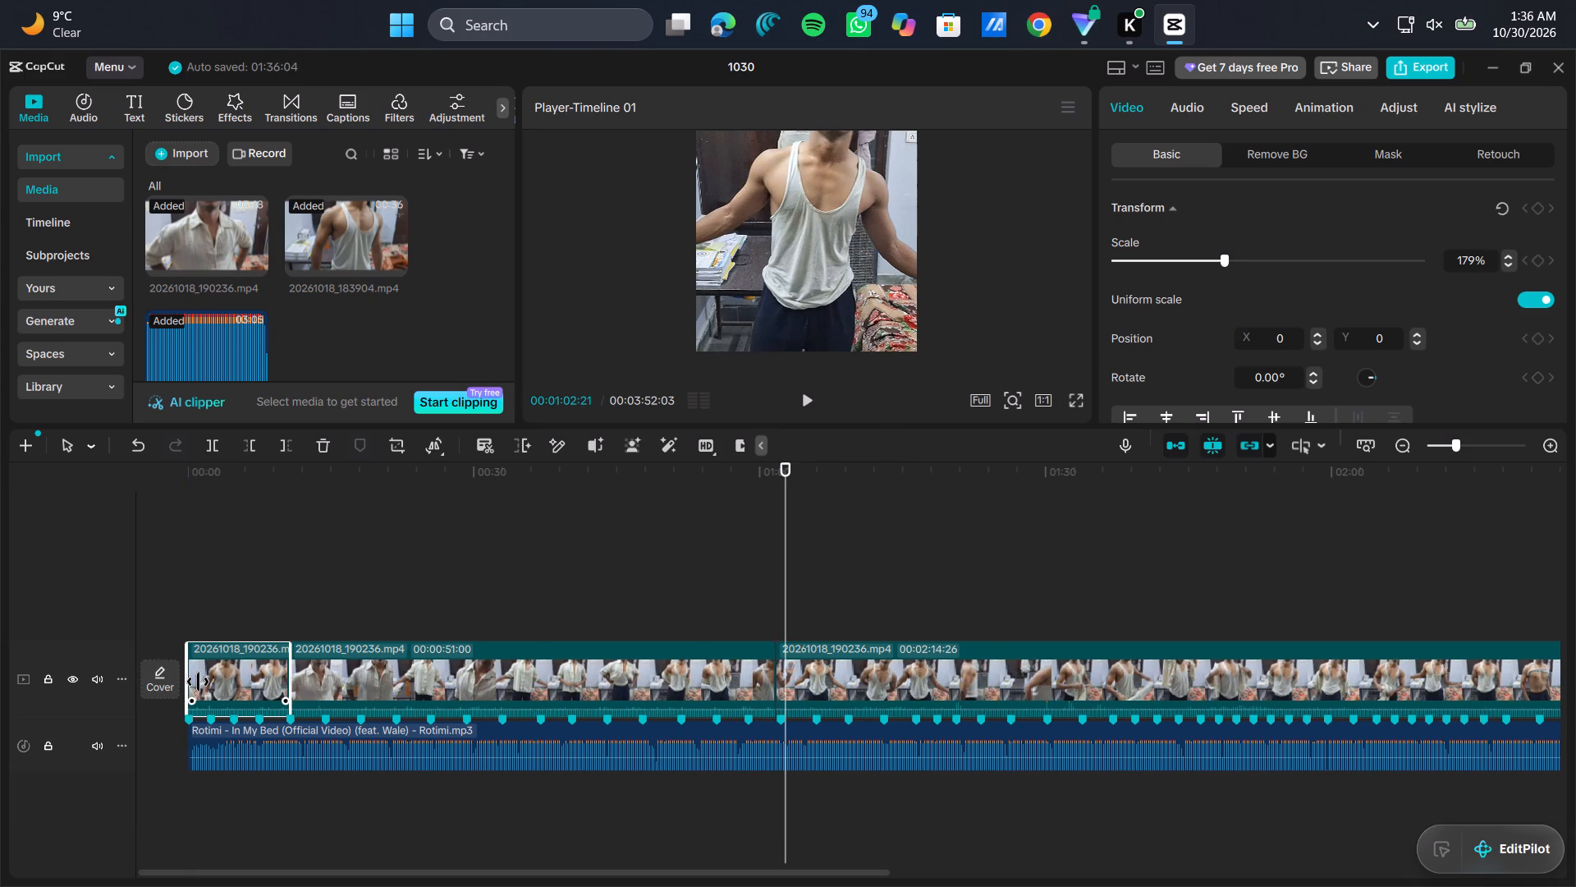
click(286, 664)
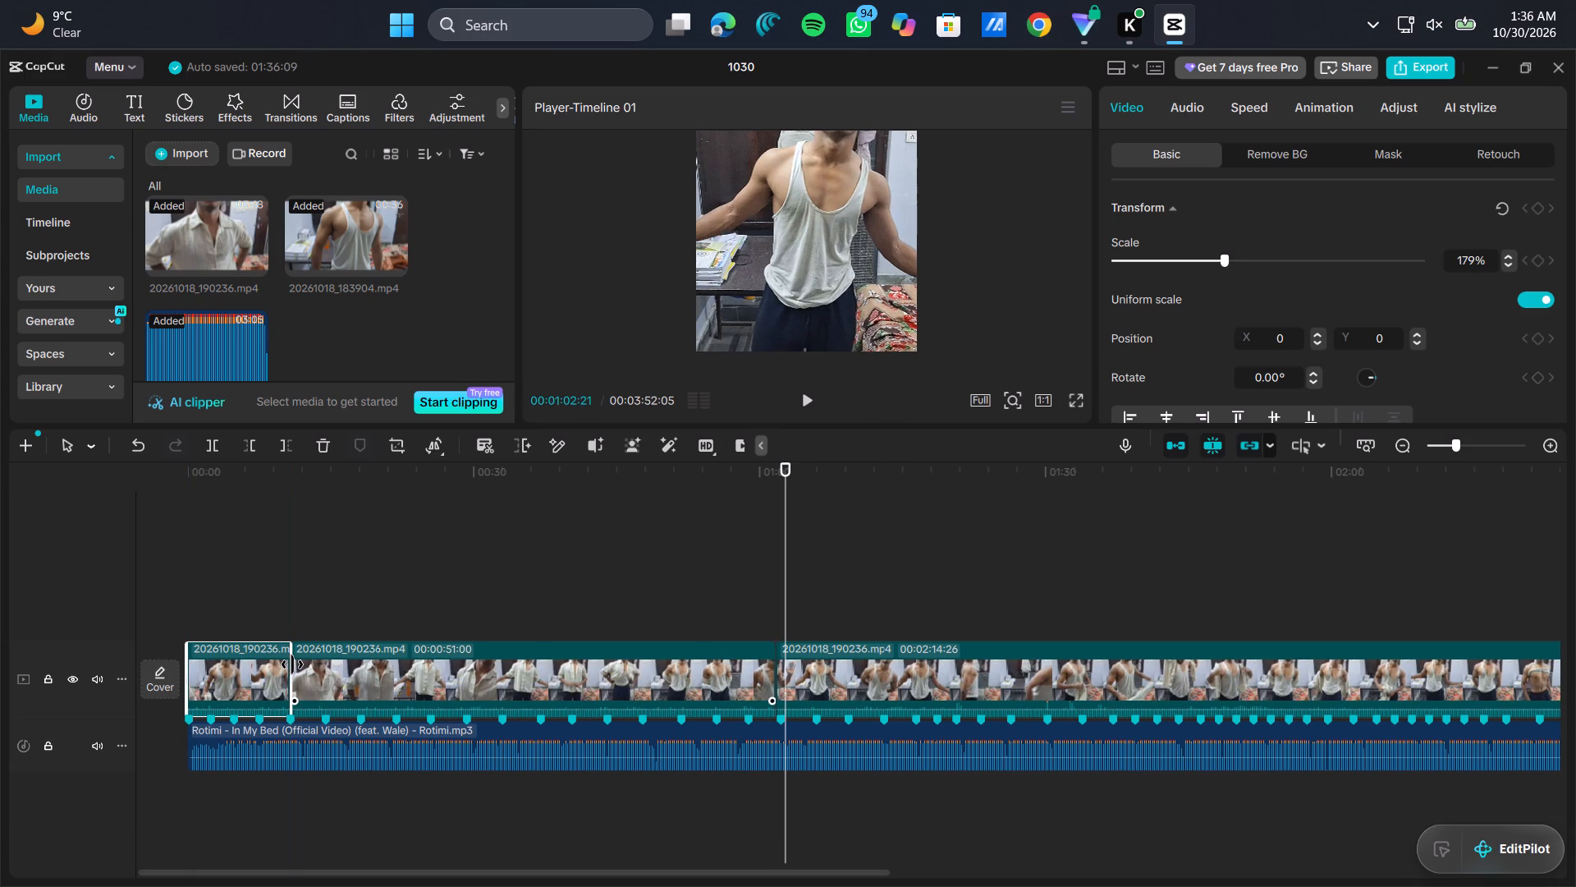
Split the remaining 20261018_190236.mp4 footage at the beat markers at 00:01:16:13 and 00:01:26:11.
click(515, 587)
scroll(708, 617, left, 1)
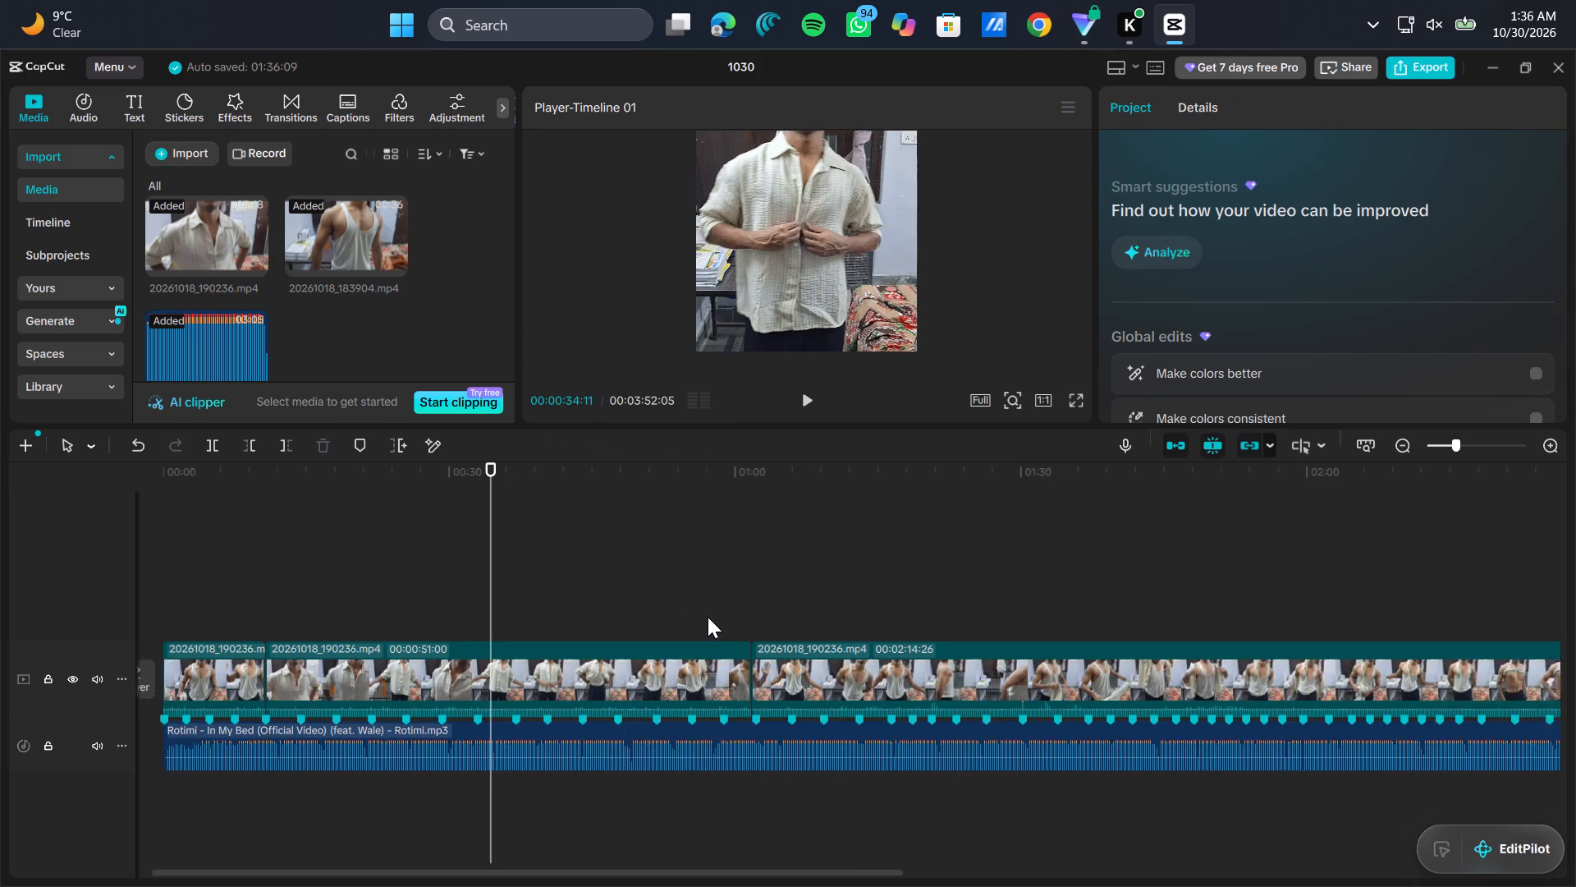
scroll(708, 617, left, 2)
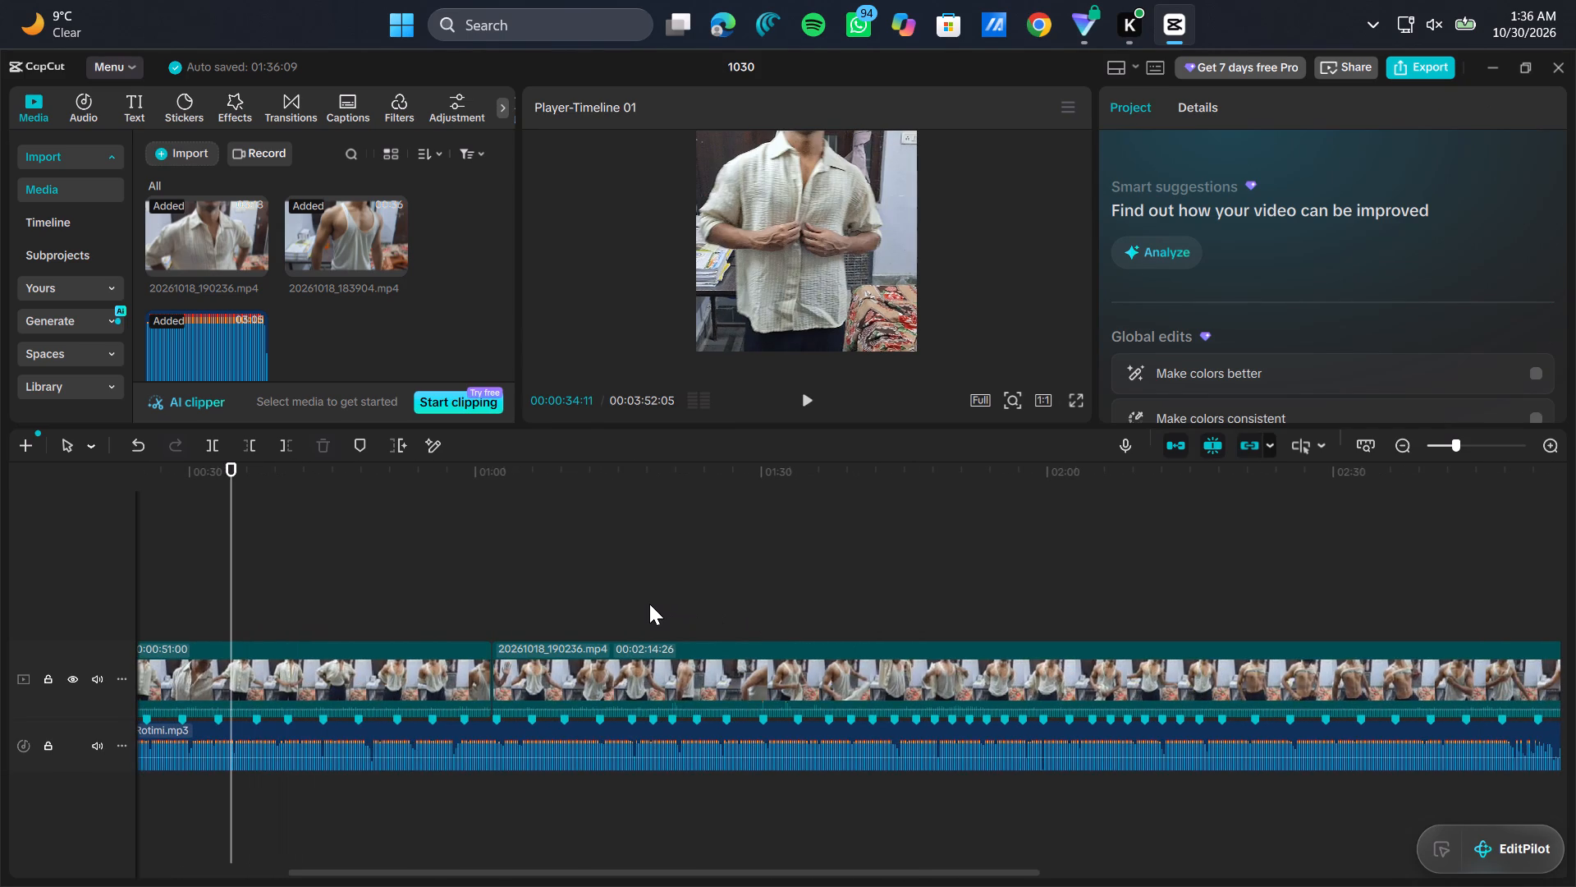
click(648, 602)
drag(648, 602, 606, 607)
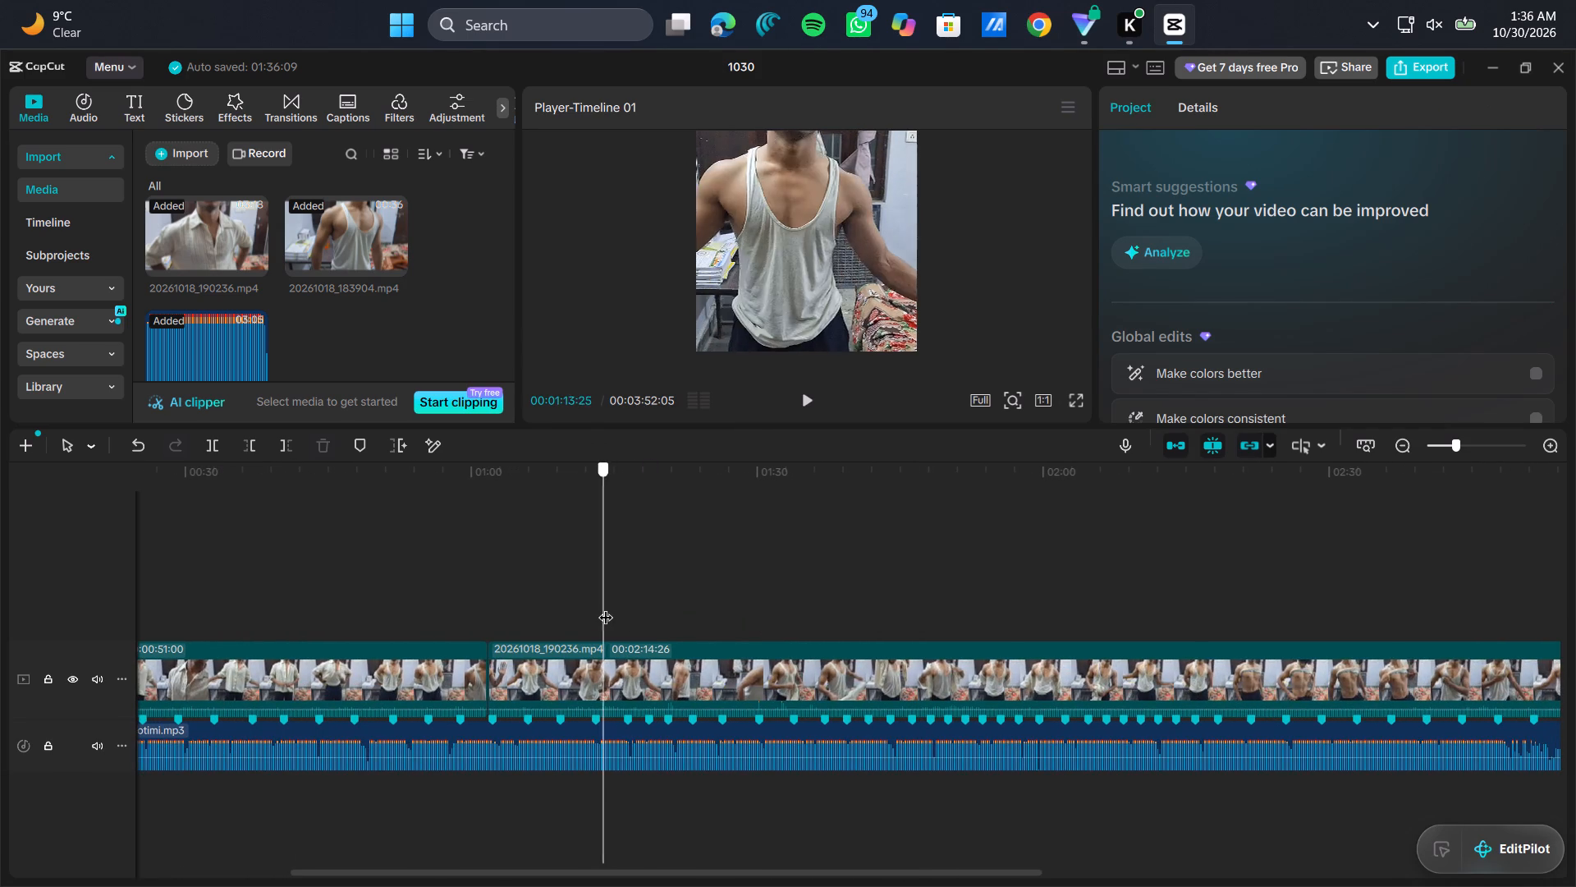
drag(606, 607, 627, 600)
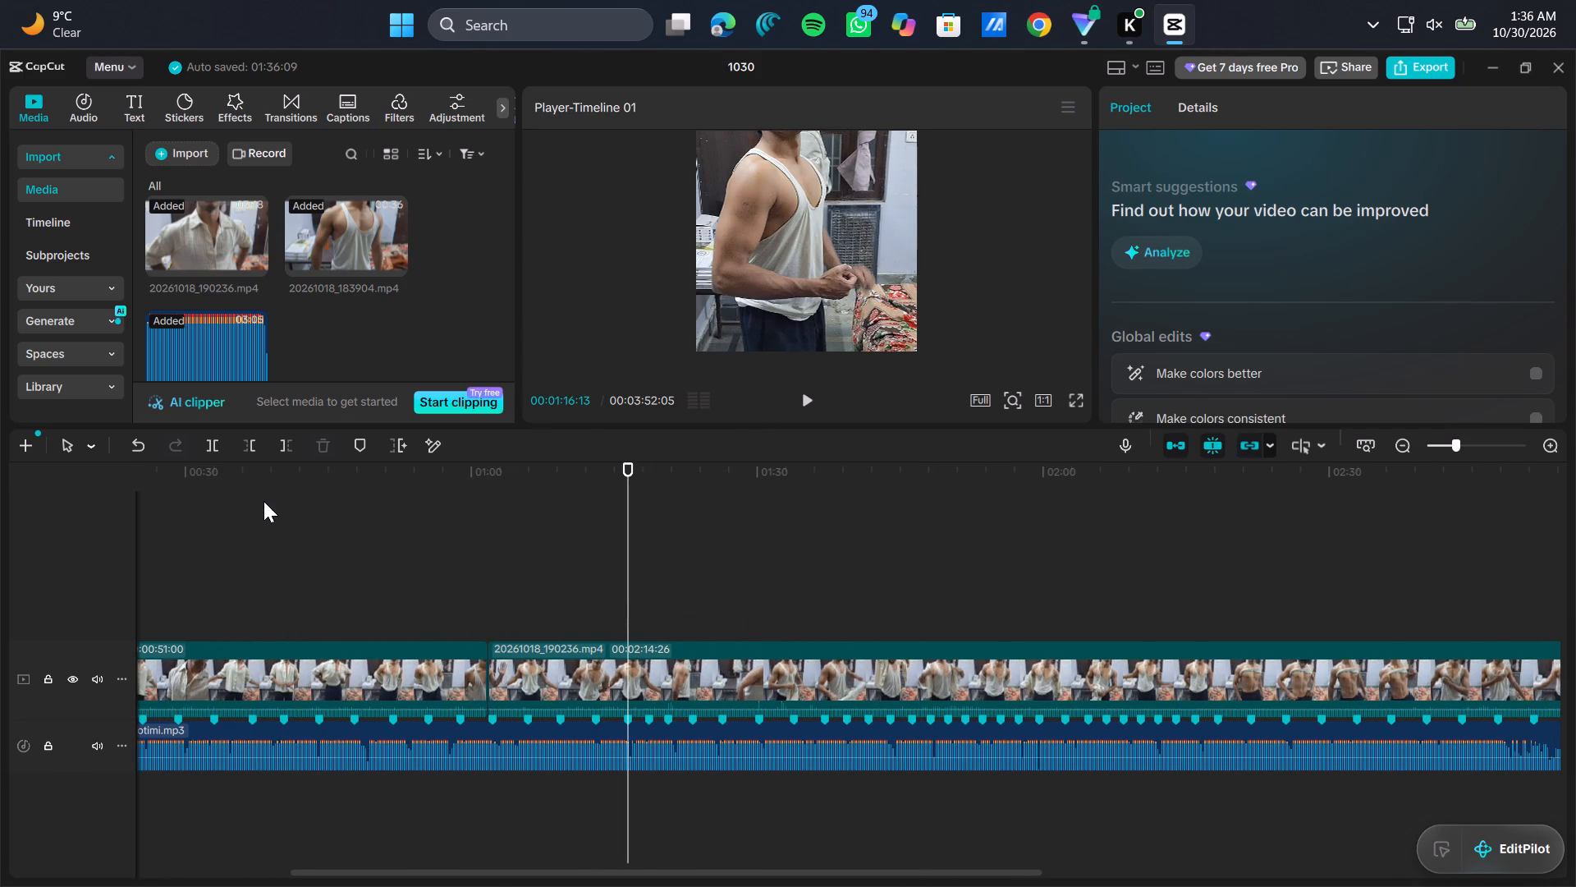
click(213, 446)
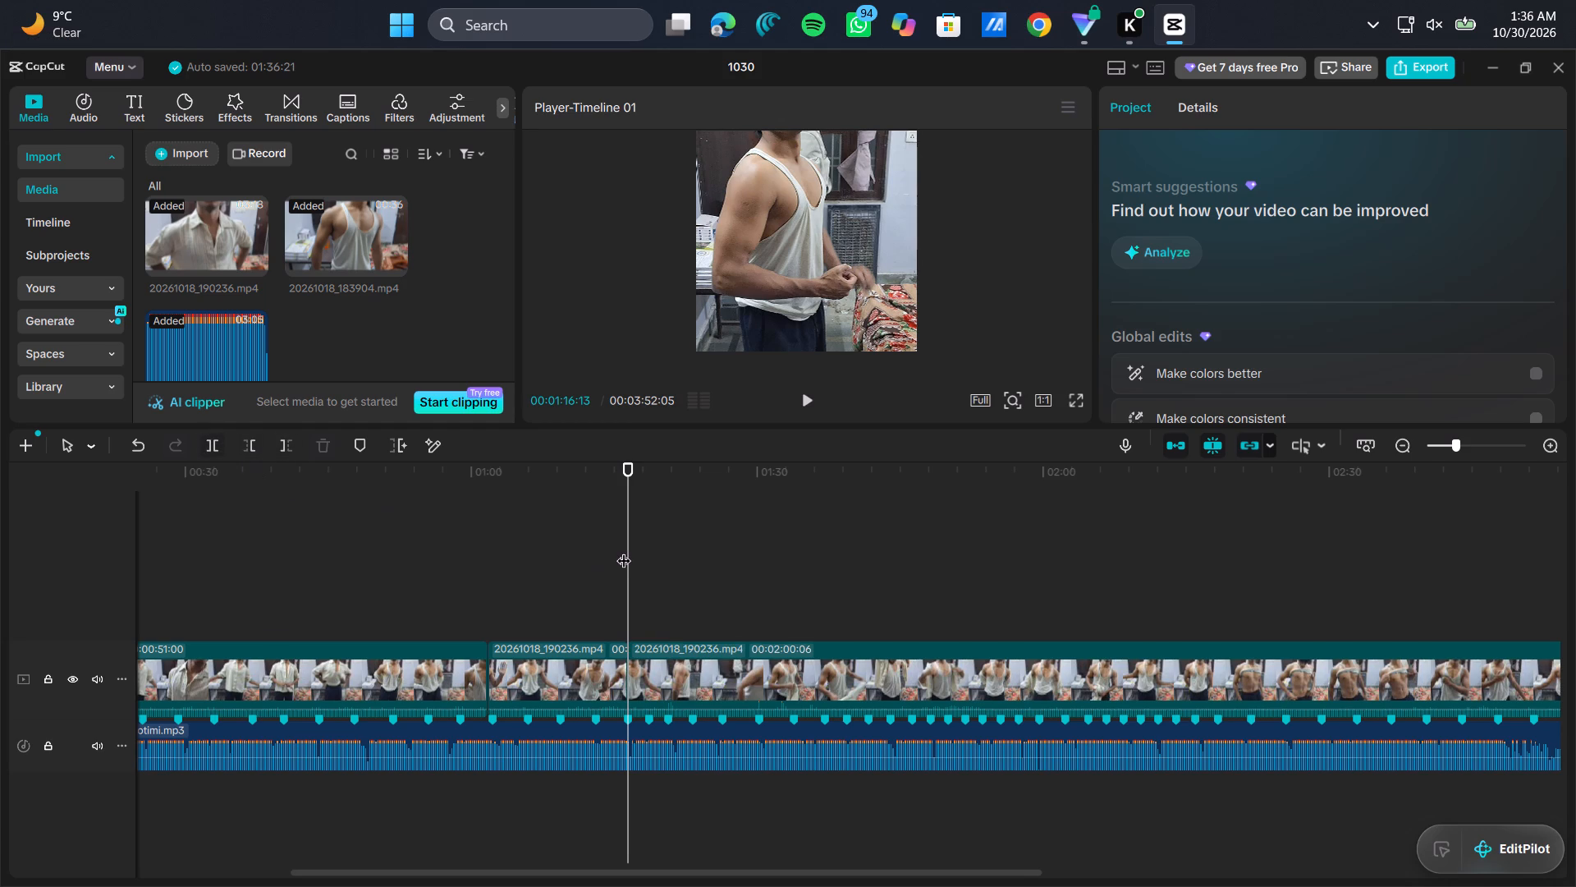
drag(627, 526, 722, 531)
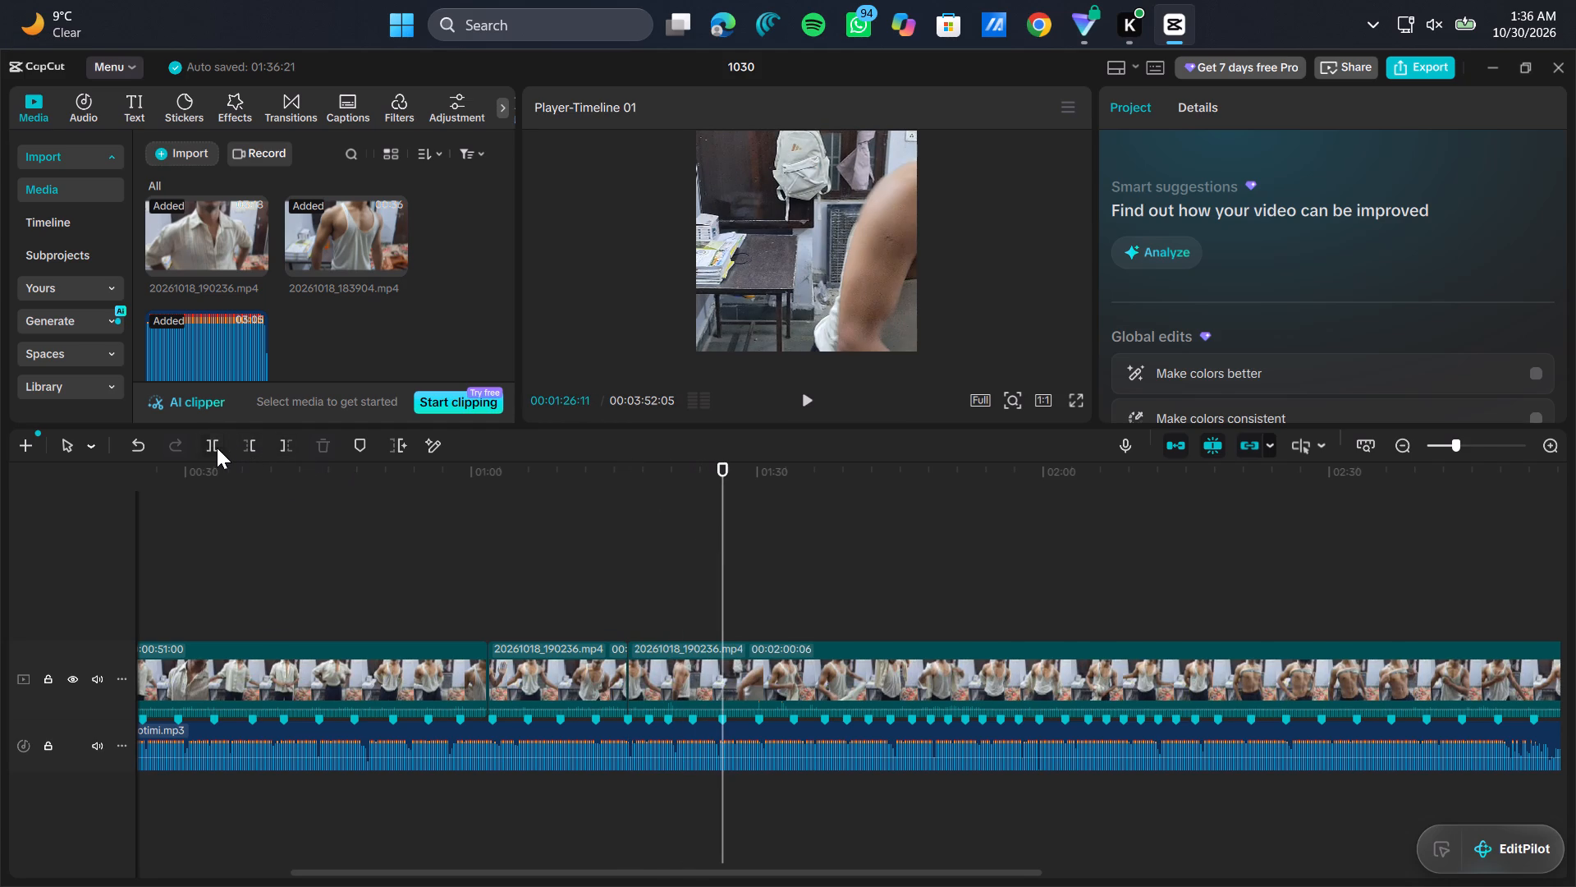
click(217, 448)
Move the segment between the 00:01:16:13 and 00:01:26:11 cuts to directly after the opening segment.
drag(661, 664, 103, 698)
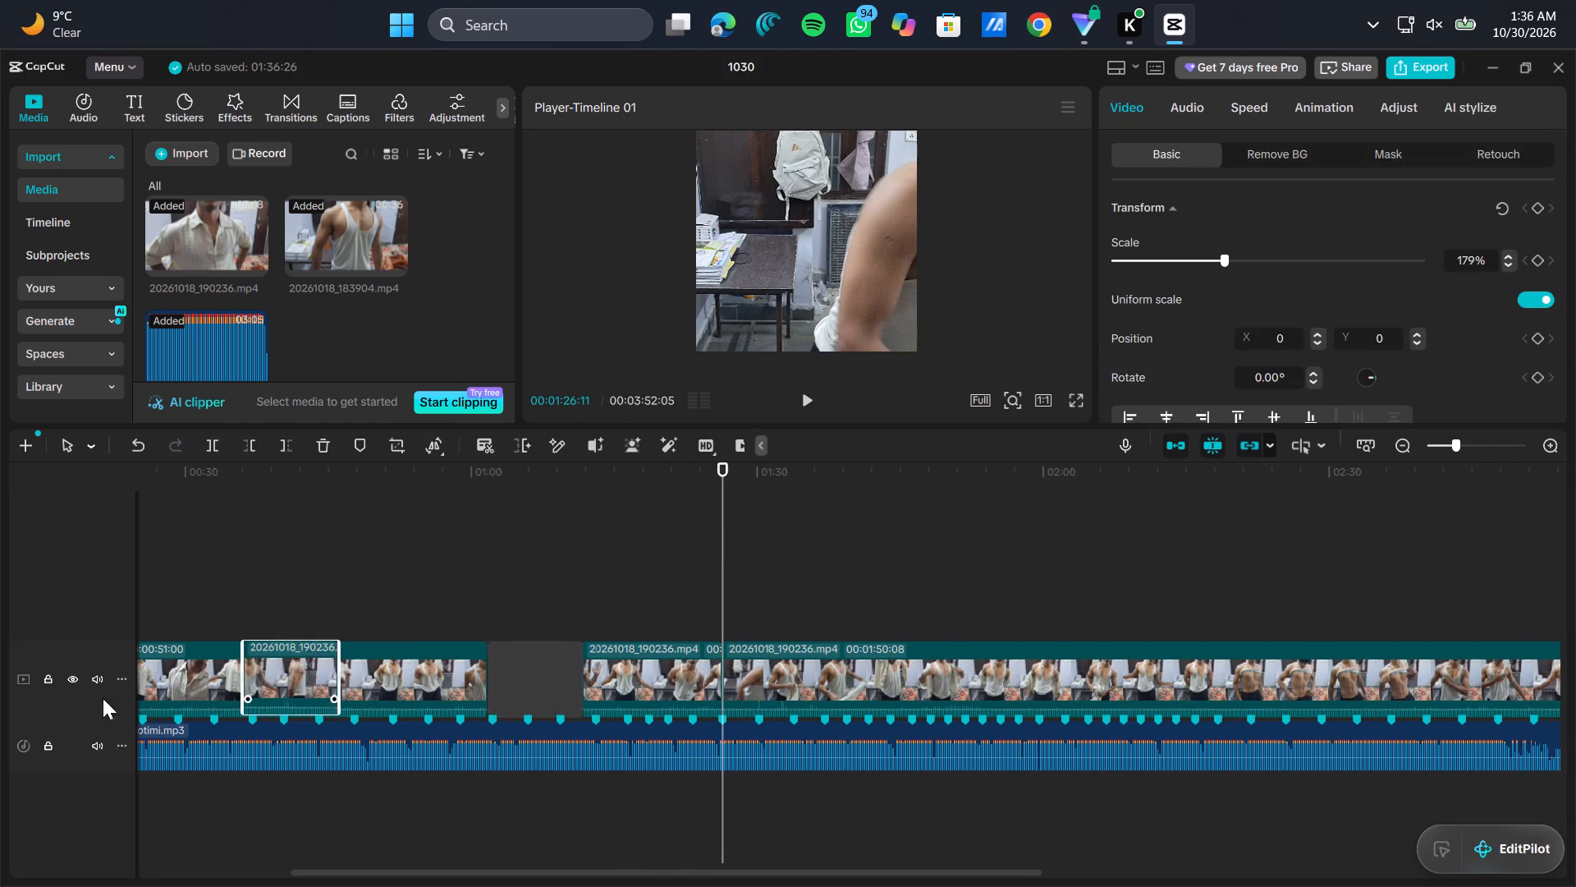
drag(103, 698, 355, 676)
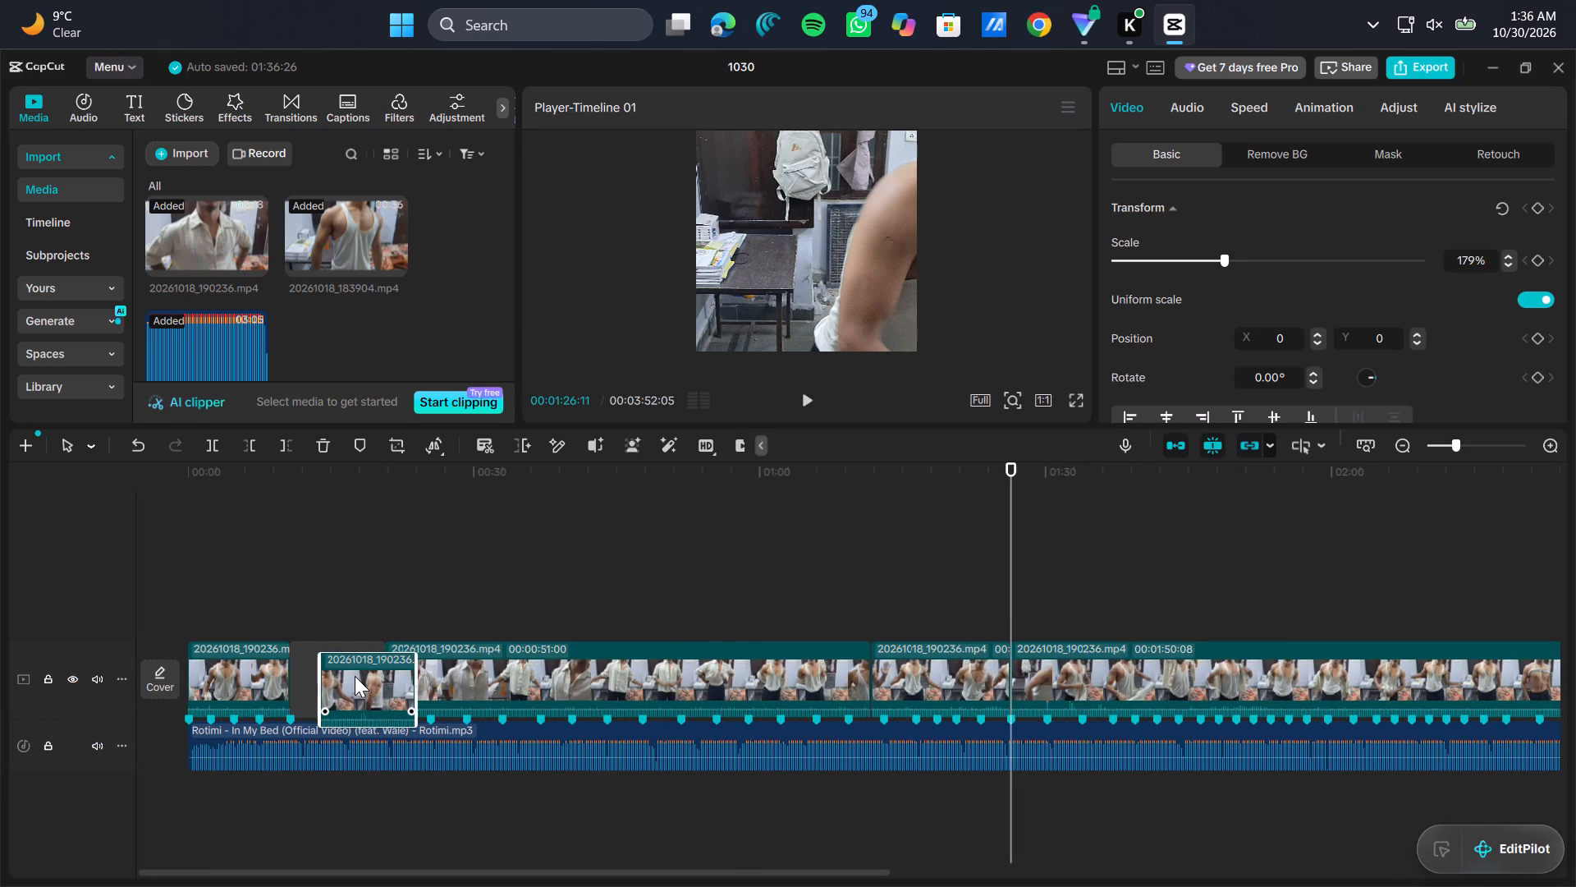
drag(355, 676, 325, 663)
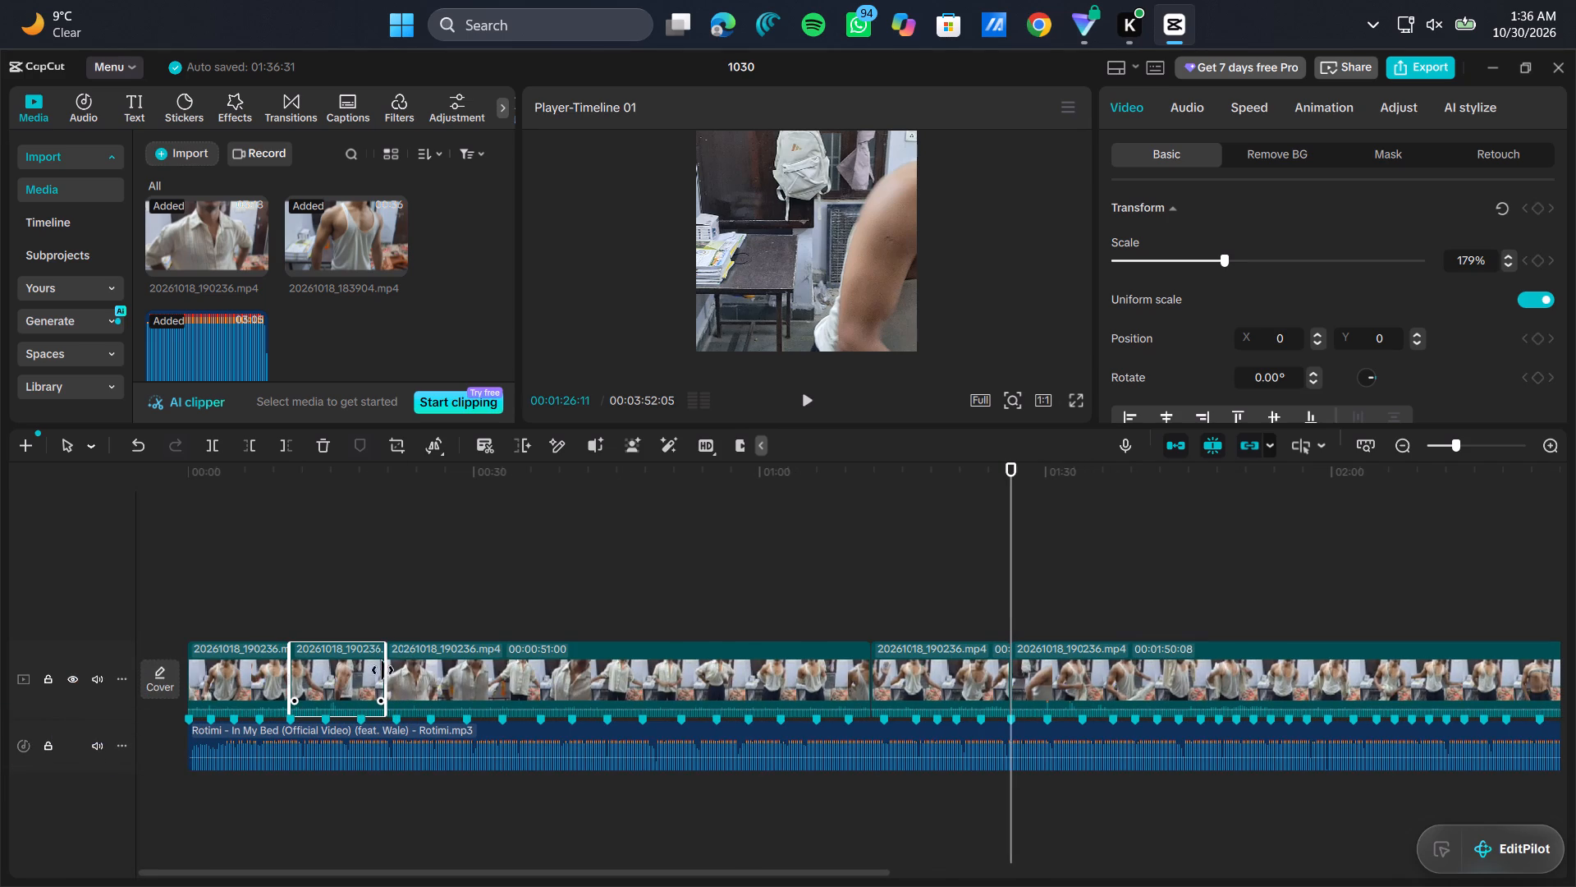
Extend the second segment's start and end so its cut to the following clip falls at a beat marker.
click(289, 673)
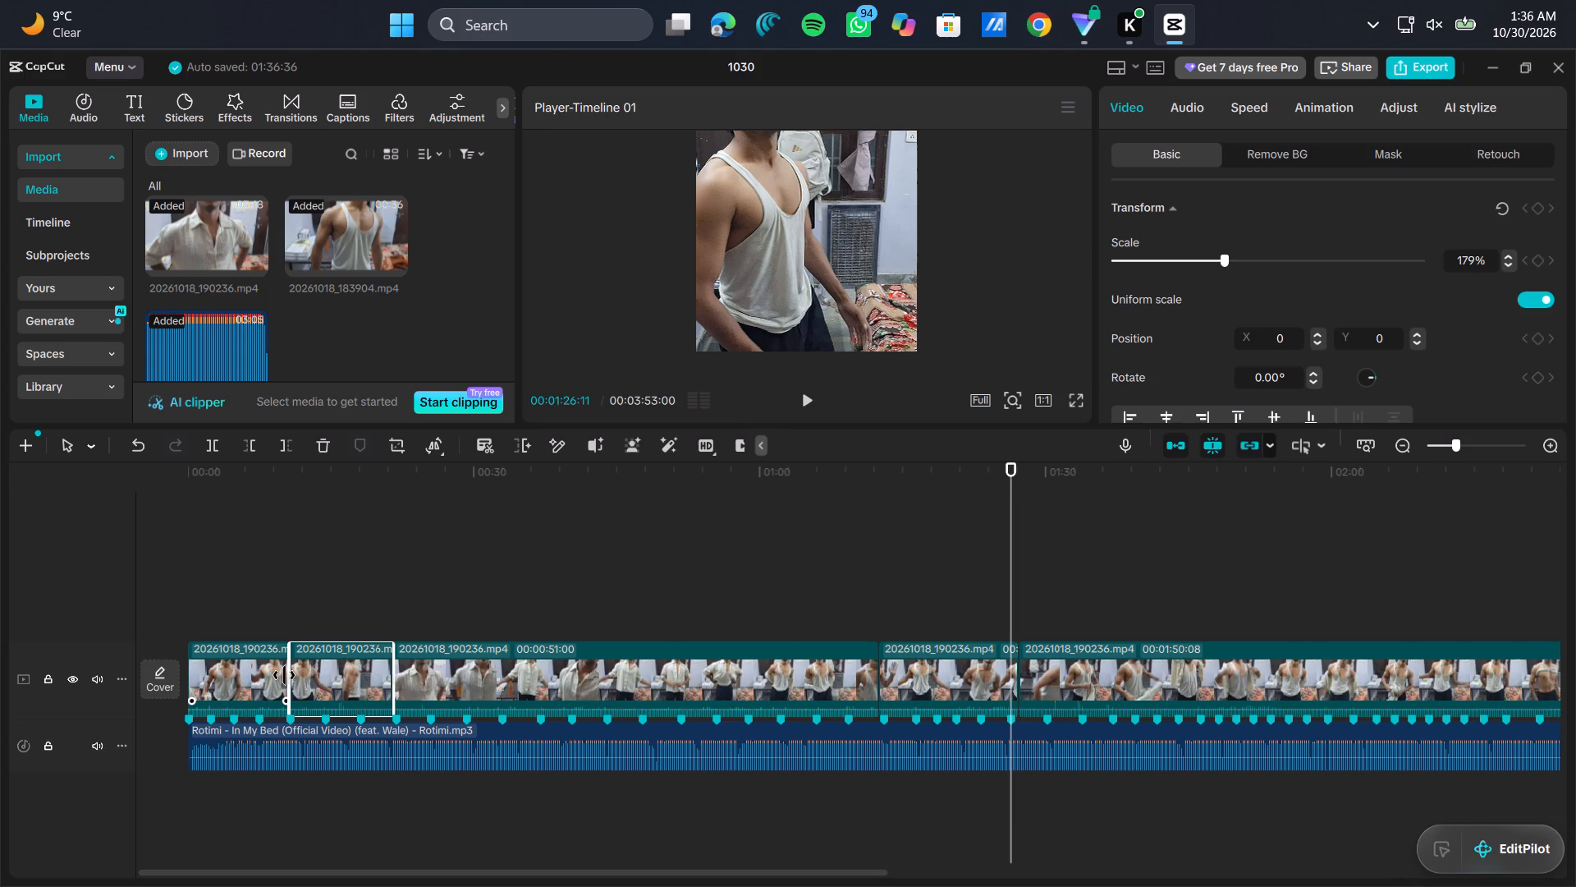
click(284, 675)
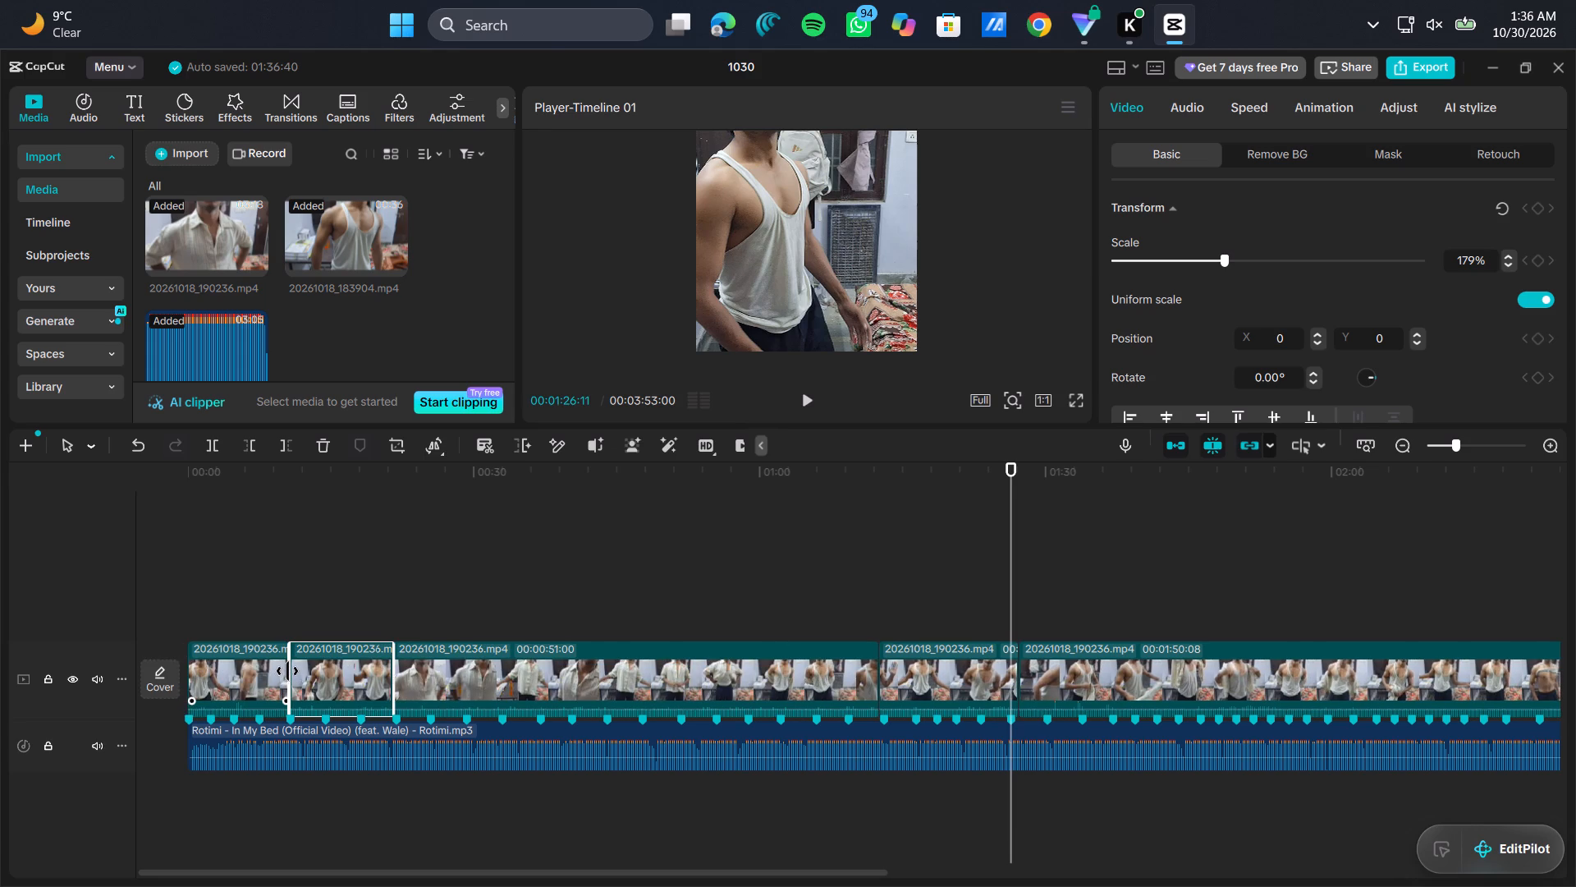
click(287, 671)
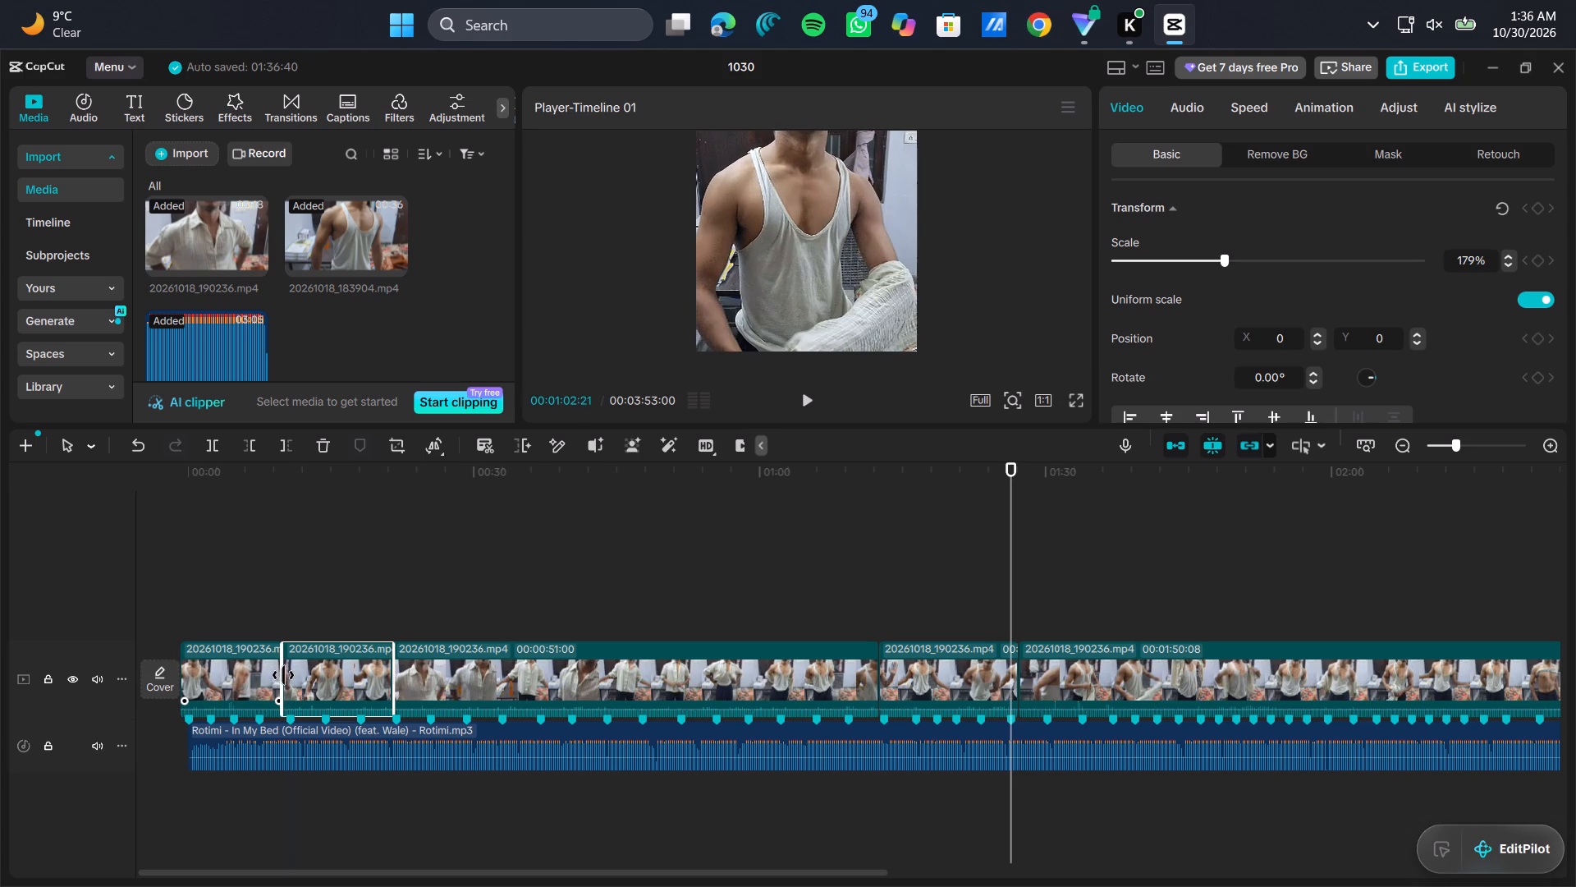
click(401, 676)
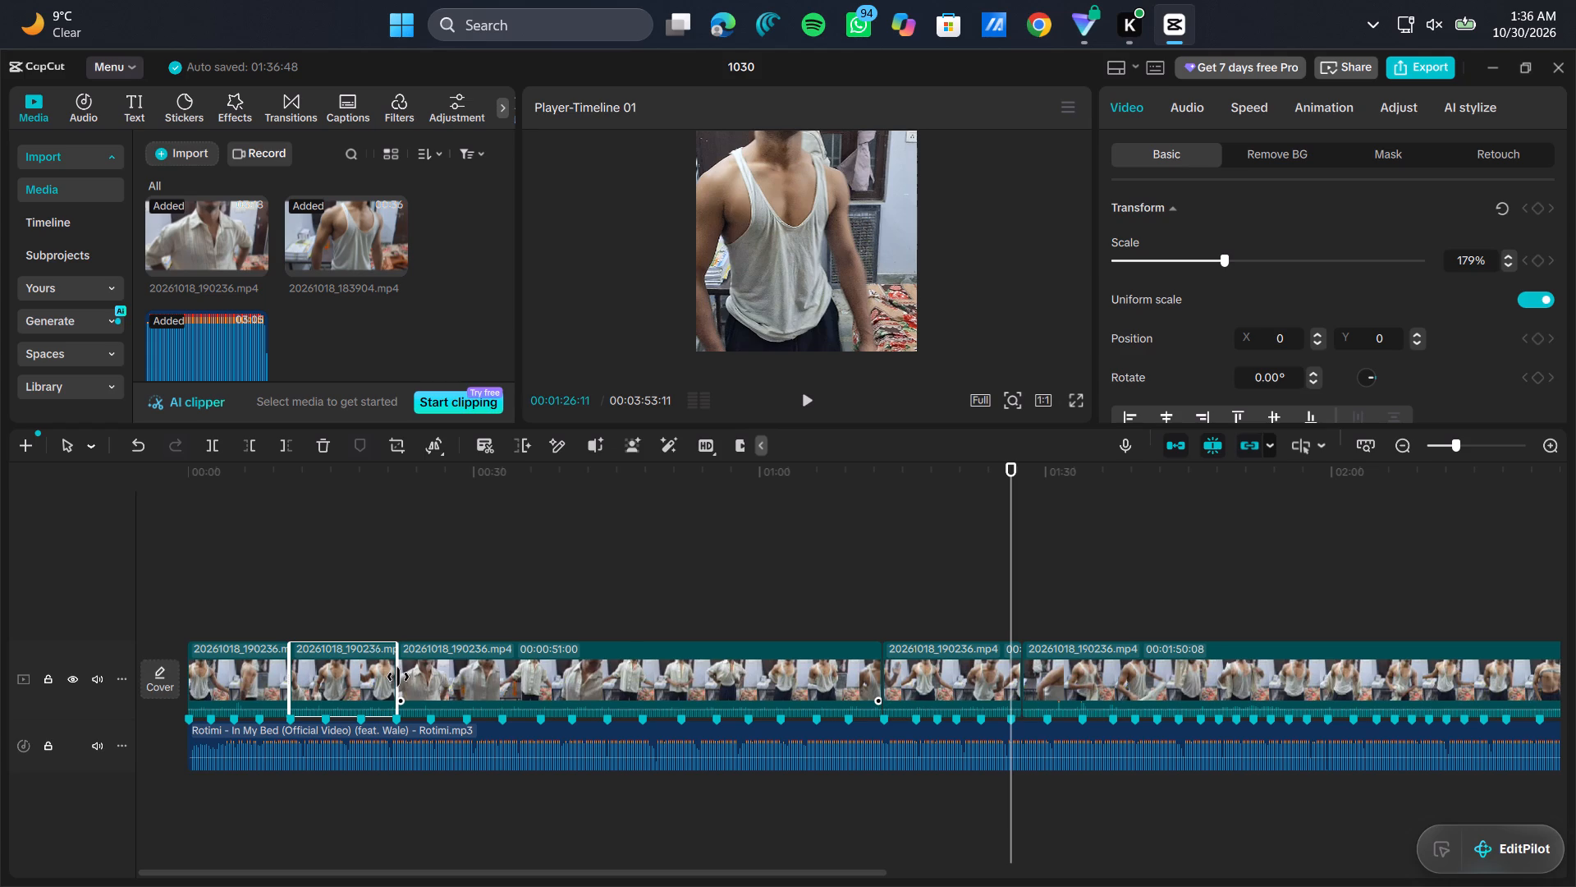
Move the short segment just before the 00:01:50:08-long clip to third place, directly after the second segment.
scroll(1066, 670, left, 1)
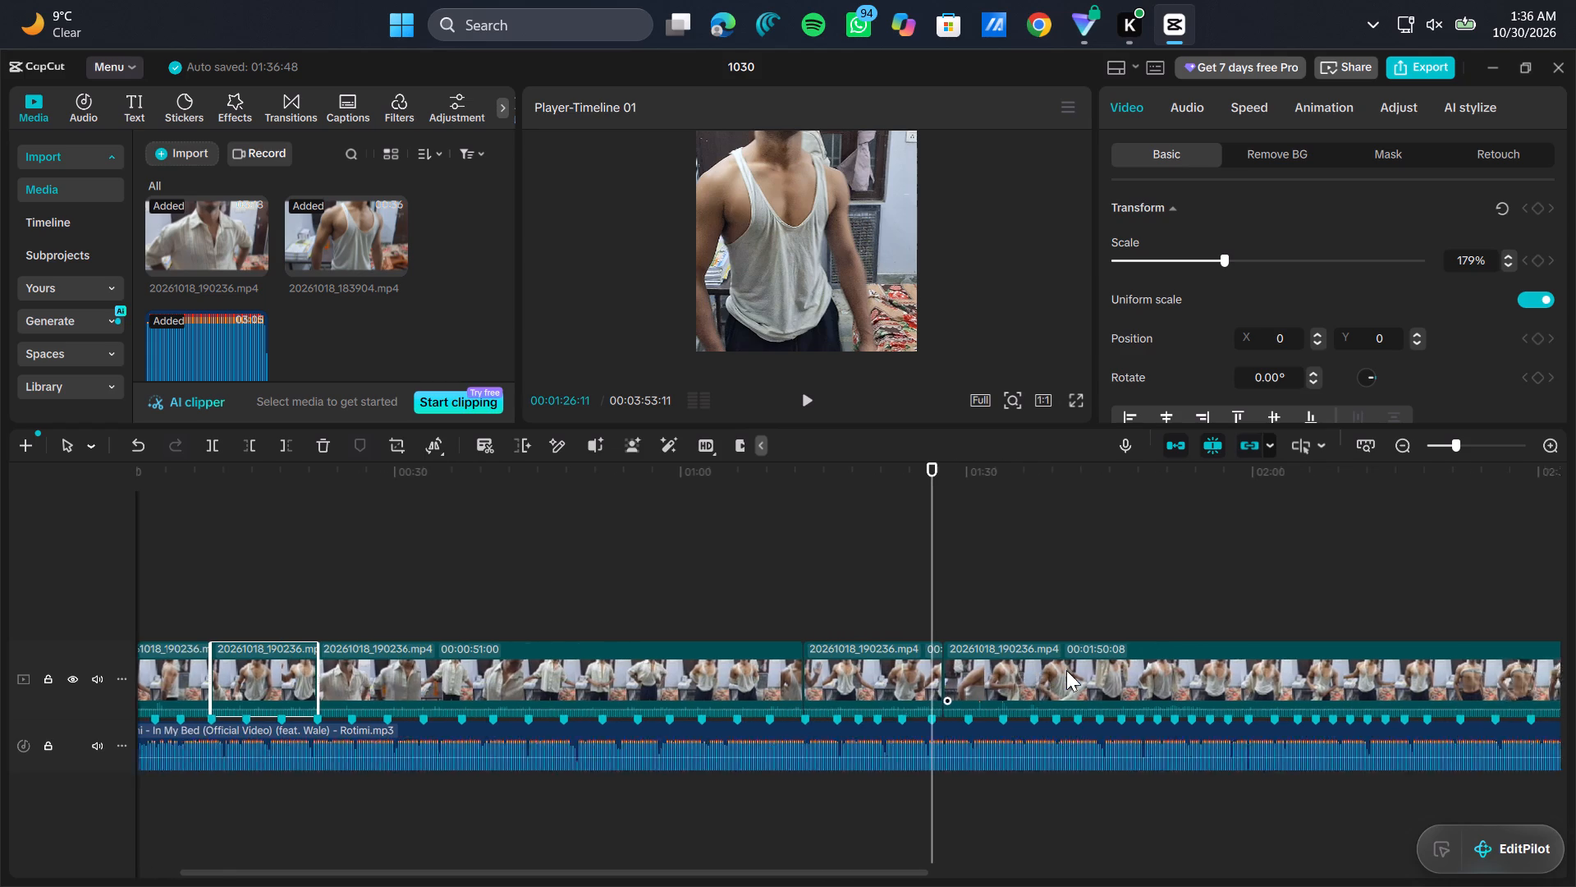
scroll(1066, 670, left, 1)
scroll(873, 714, right, 2)
drag(948, 687, 453, 687)
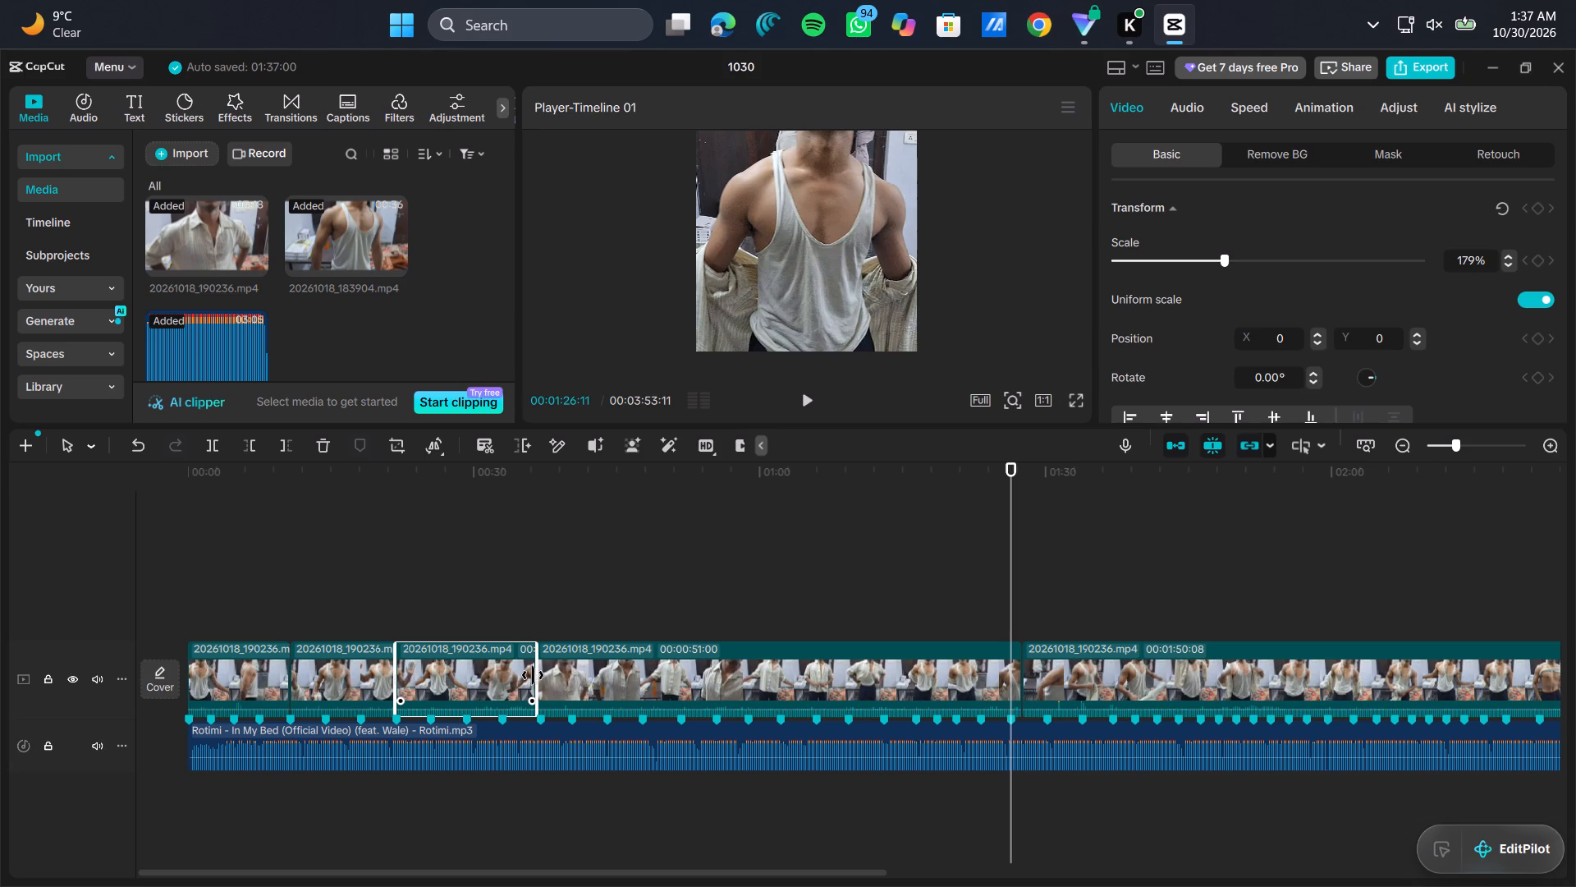
Shorten the end of the third segment so its cut to the 00:00:51:00-long clip falls on a beat marker.
drag(533, 675, 497, 681)
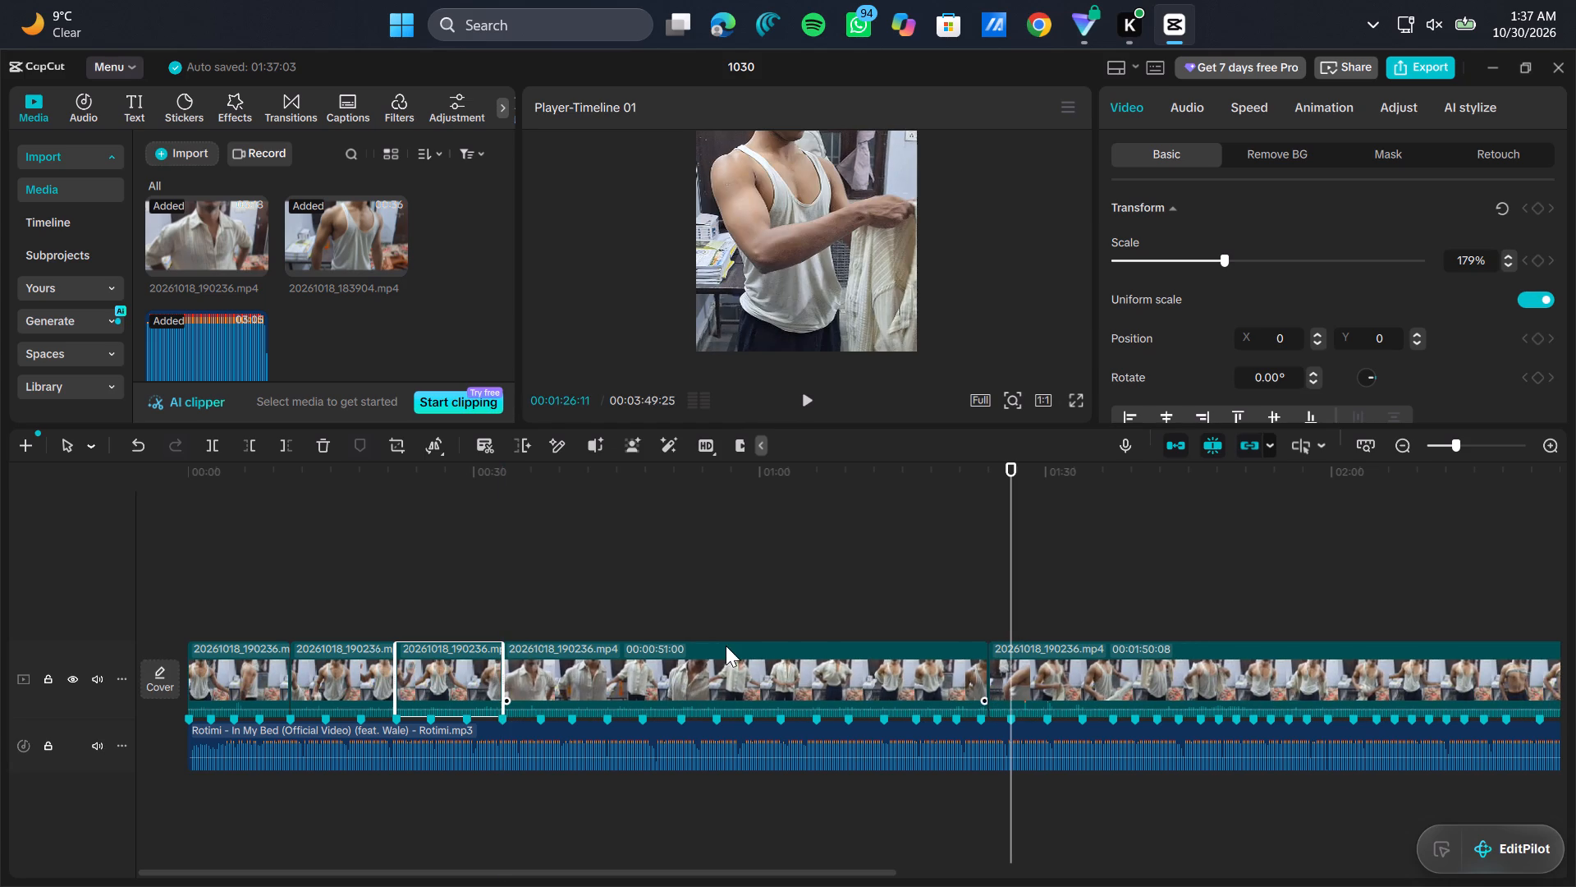
Split the 00:01:50:08-long 20261018_190236.mp4 clip at the beat markers at 00:01:46:28 and 00:01:59:18.
scroll(726, 646, left, 1)
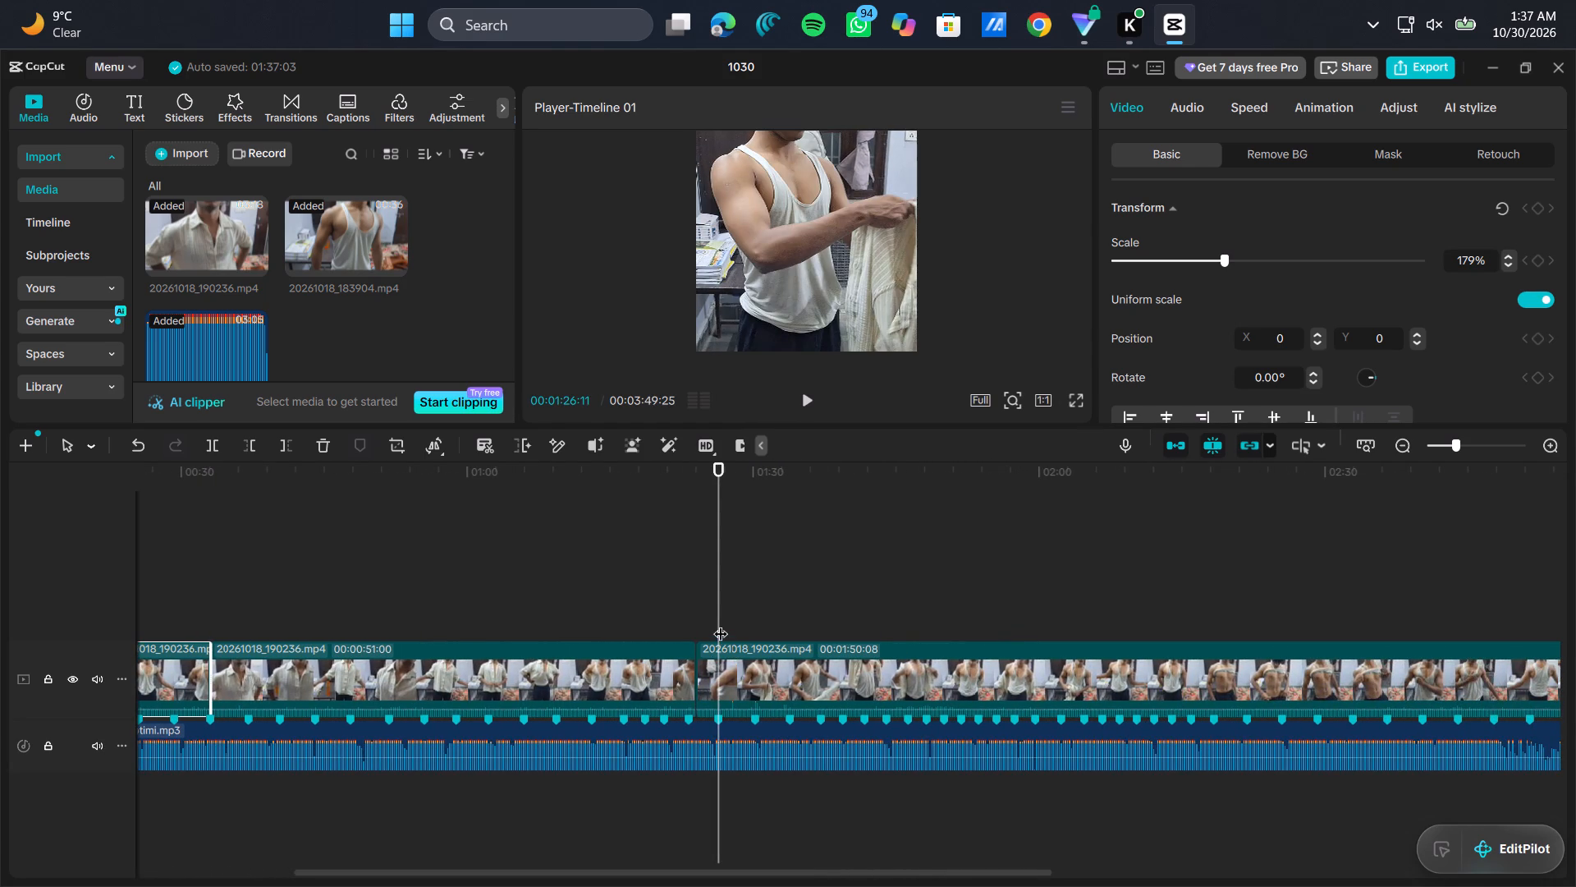
drag(719, 623, 821, 623)
scroll(821, 623, left, 1)
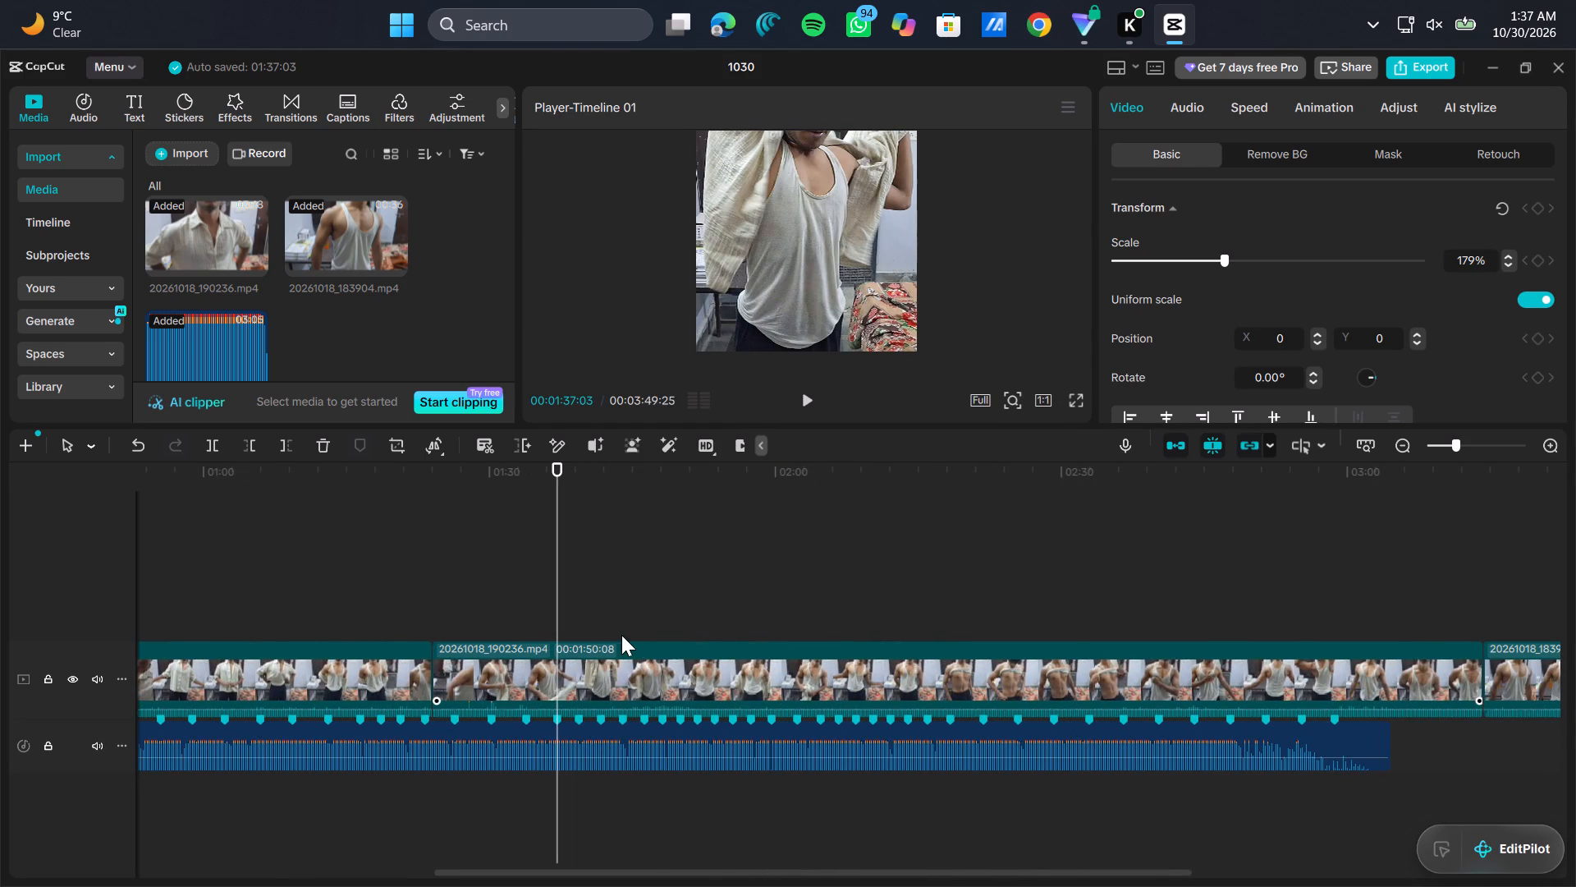
click(612, 632)
drag(612, 632, 640, 632)
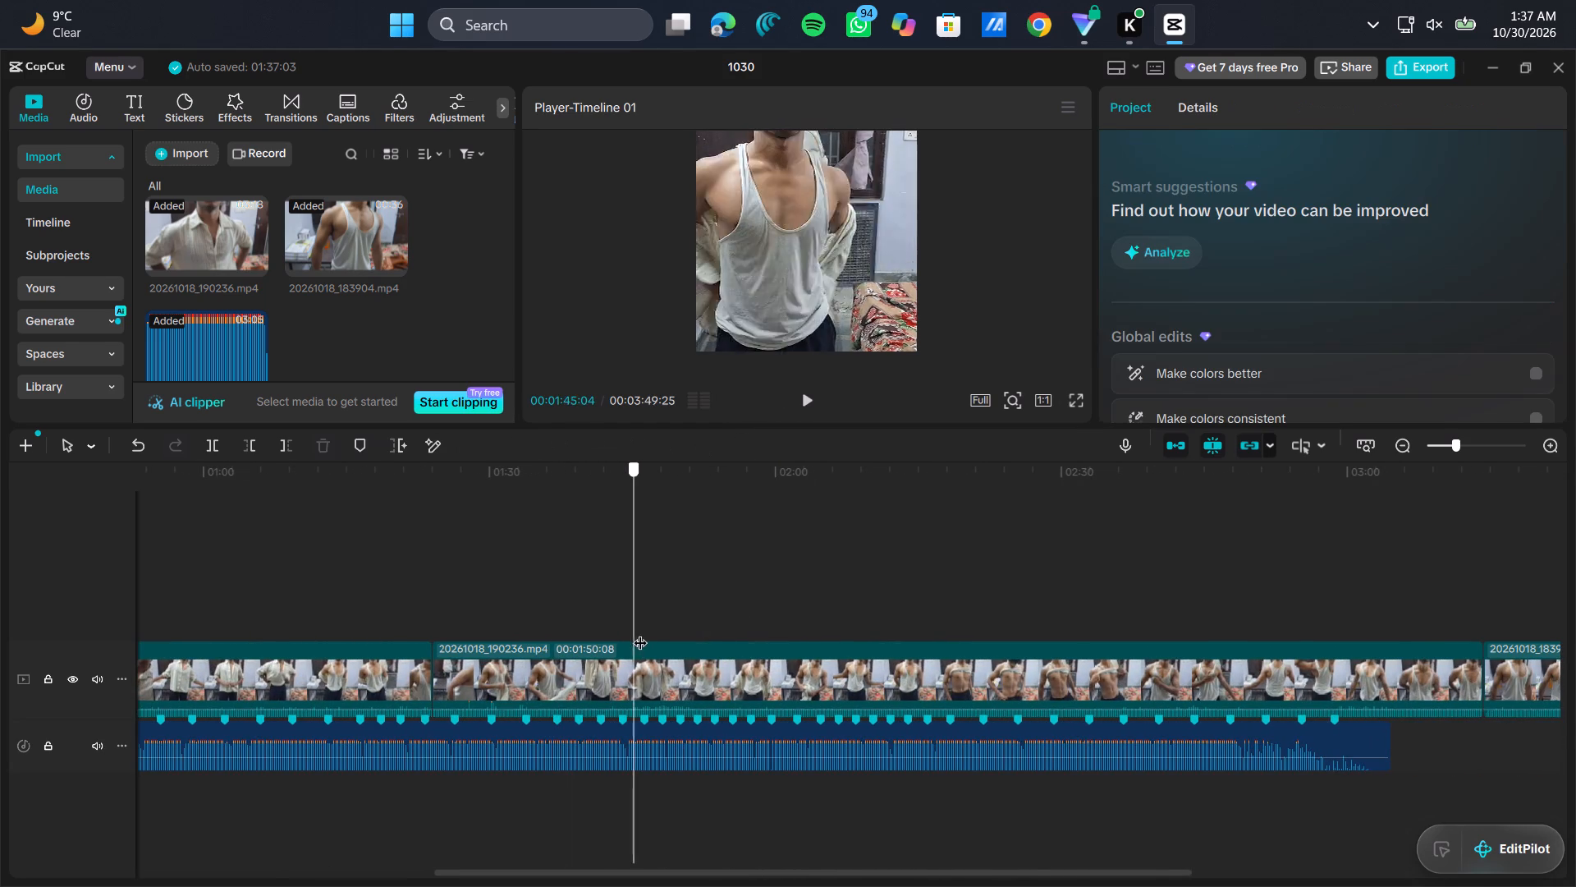
drag(640, 632, 651, 632)
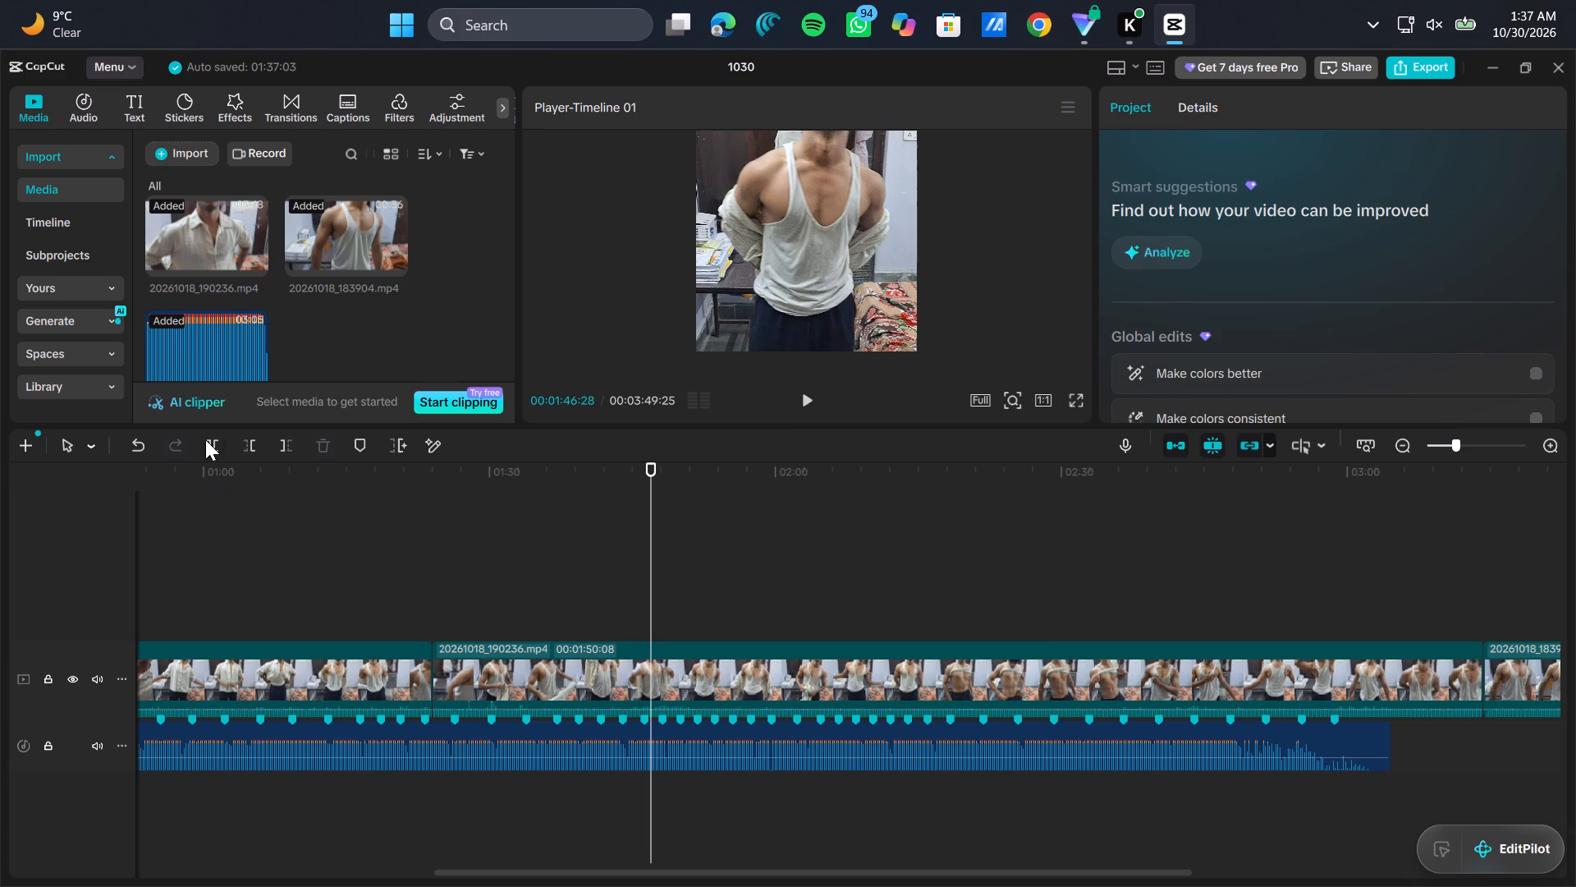
click(205, 434)
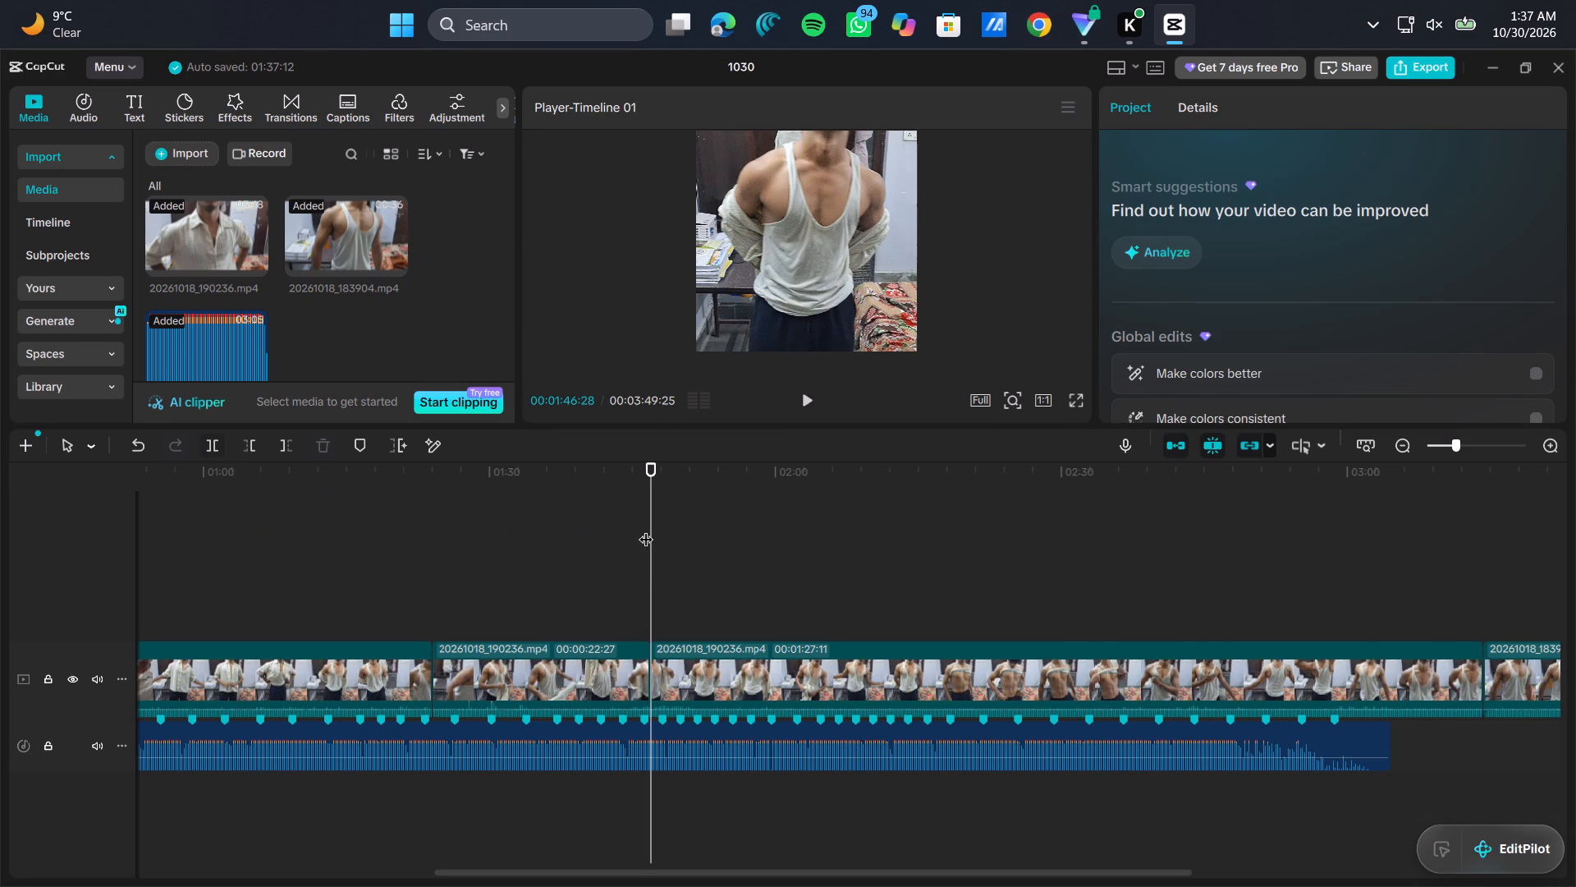
drag(651, 526, 763, 549)
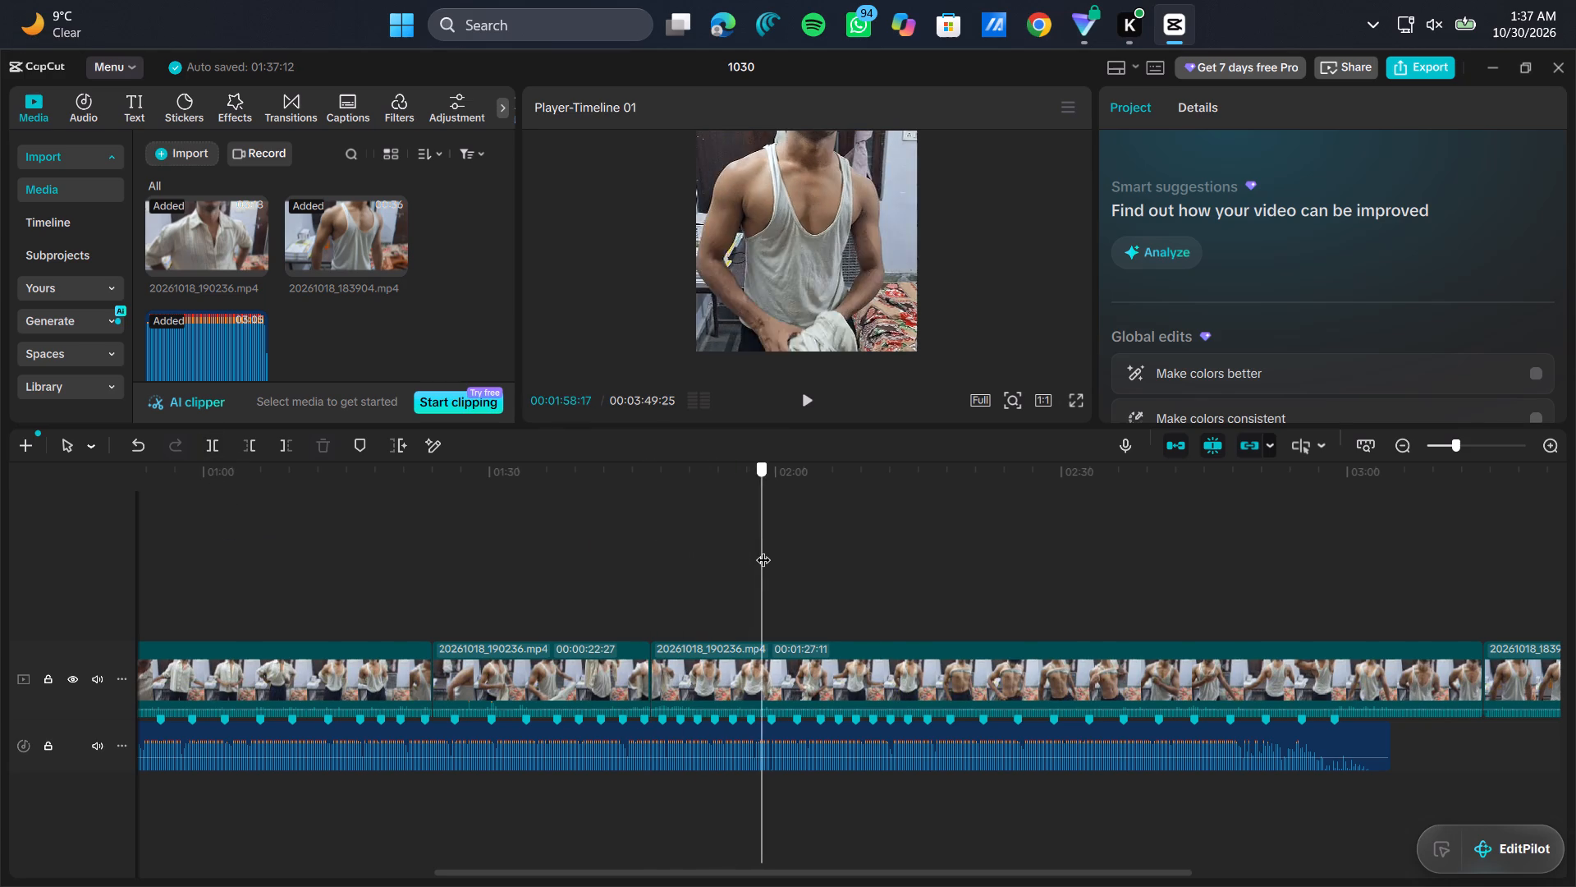
drag(763, 549, 746, 561)
drag(746, 561, 754, 562)
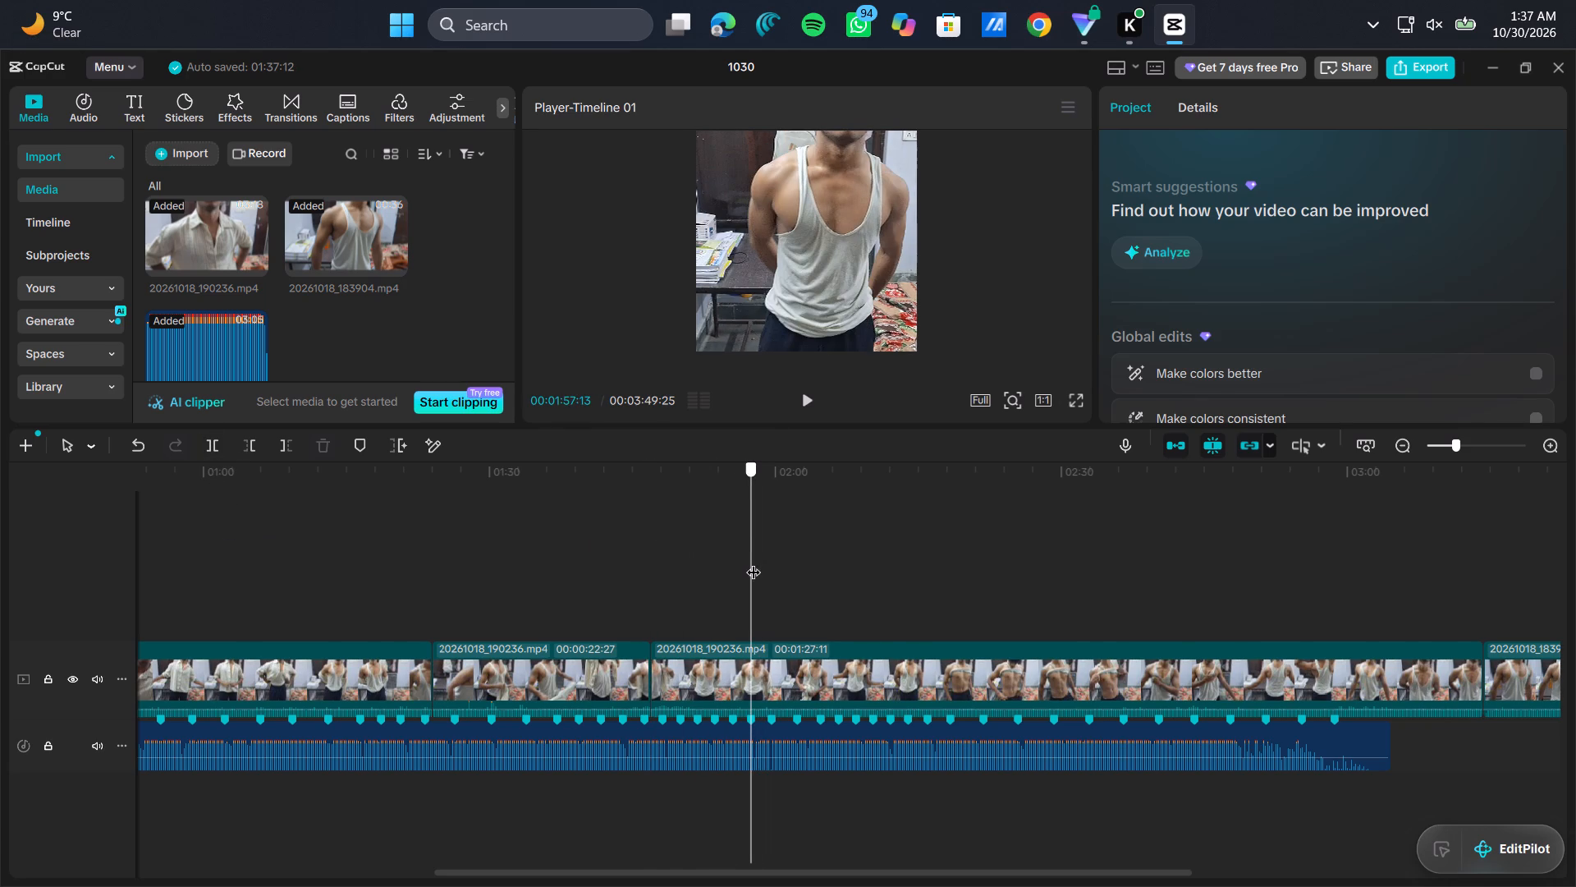
drag(754, 562, 767, 554)
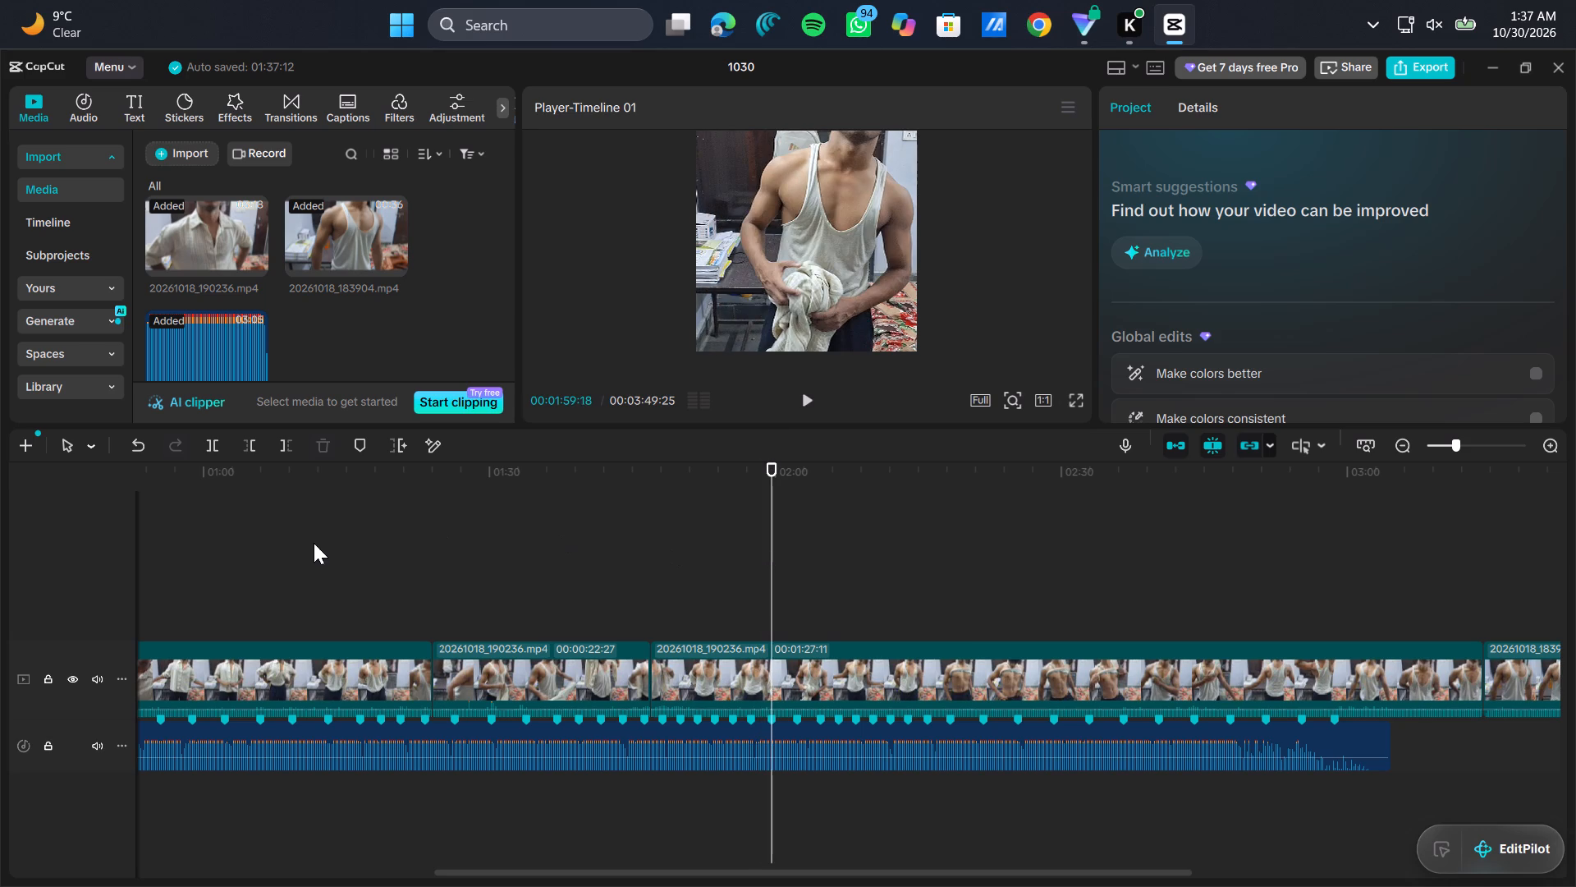
click(215, 446)
Move the segment between the 00:01:46:28 and 00:01:59:18 cuts to fourth place and trim its end to a beat marker.
drag(710, 676, 683, 676)
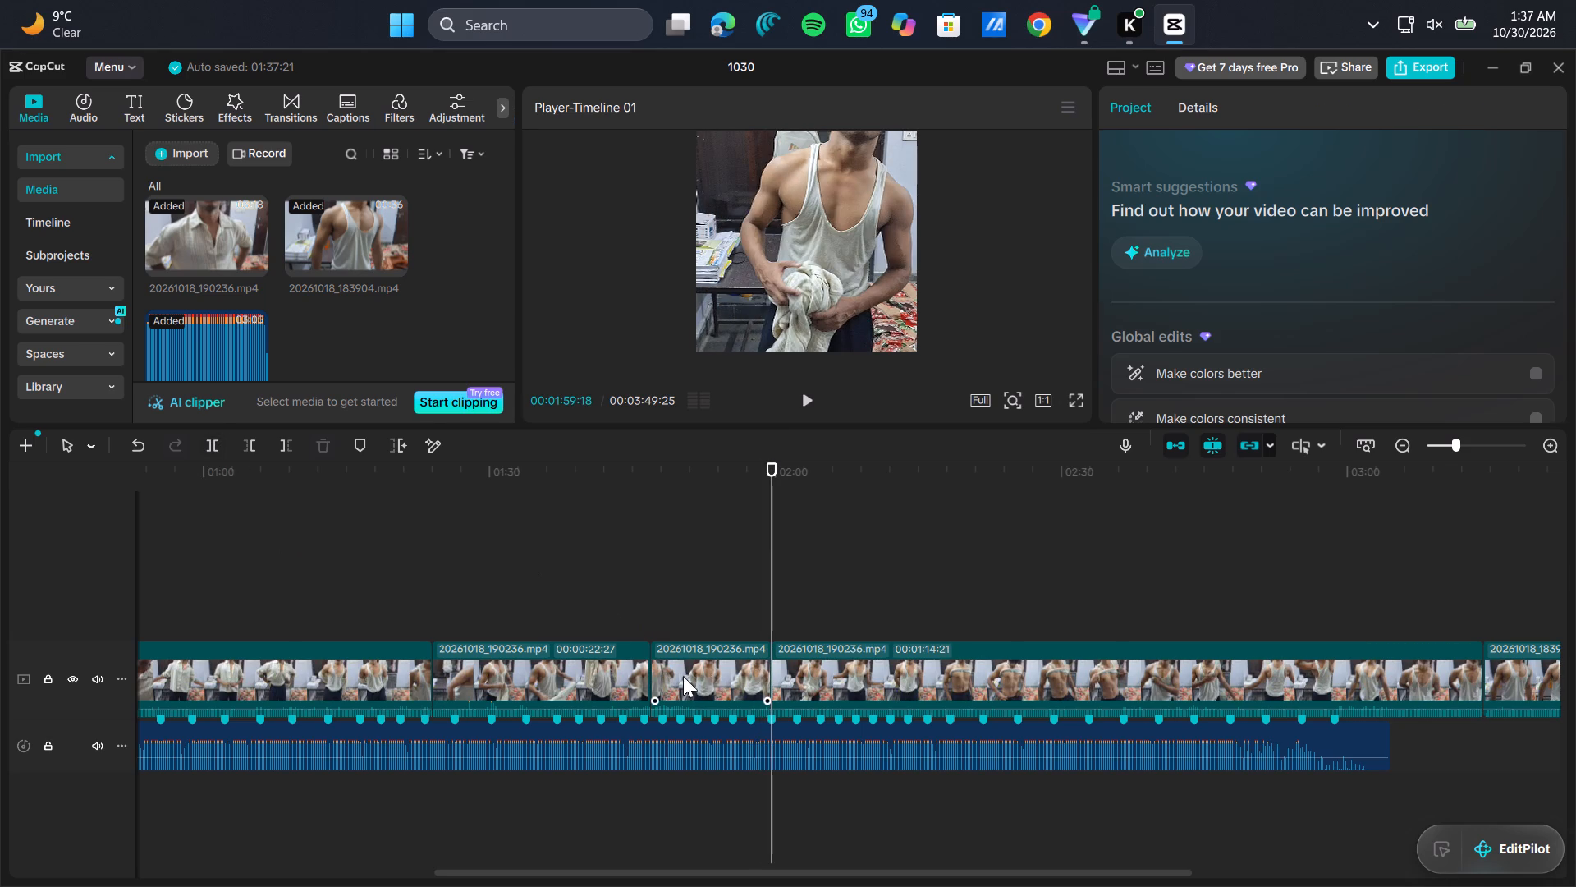
drag(683, 676, 51, 675)
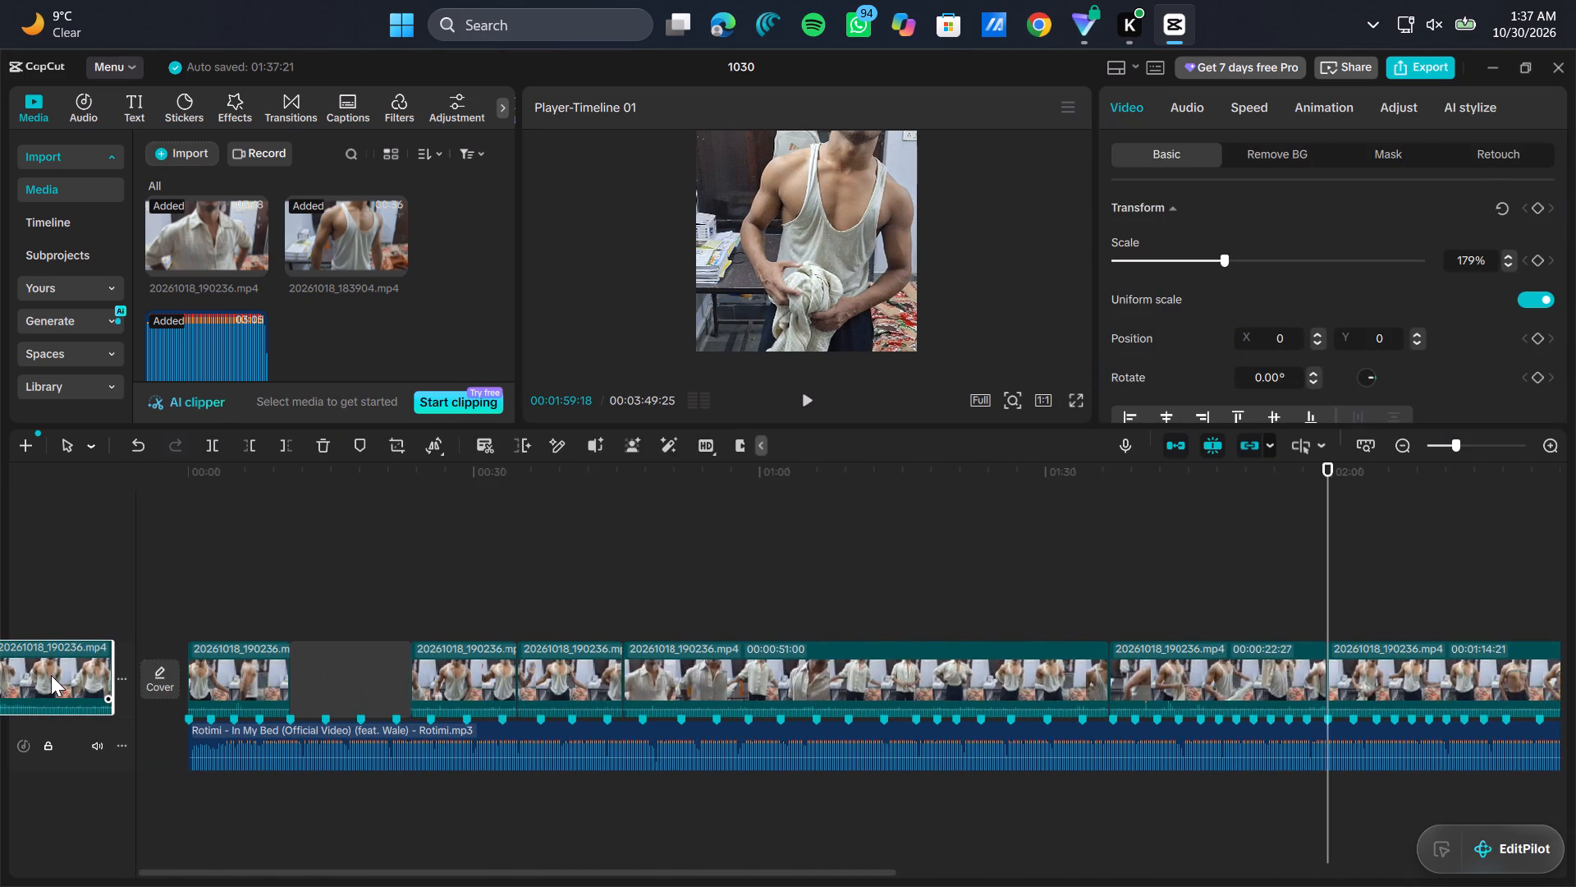
drag(51, 675, 539, 672)
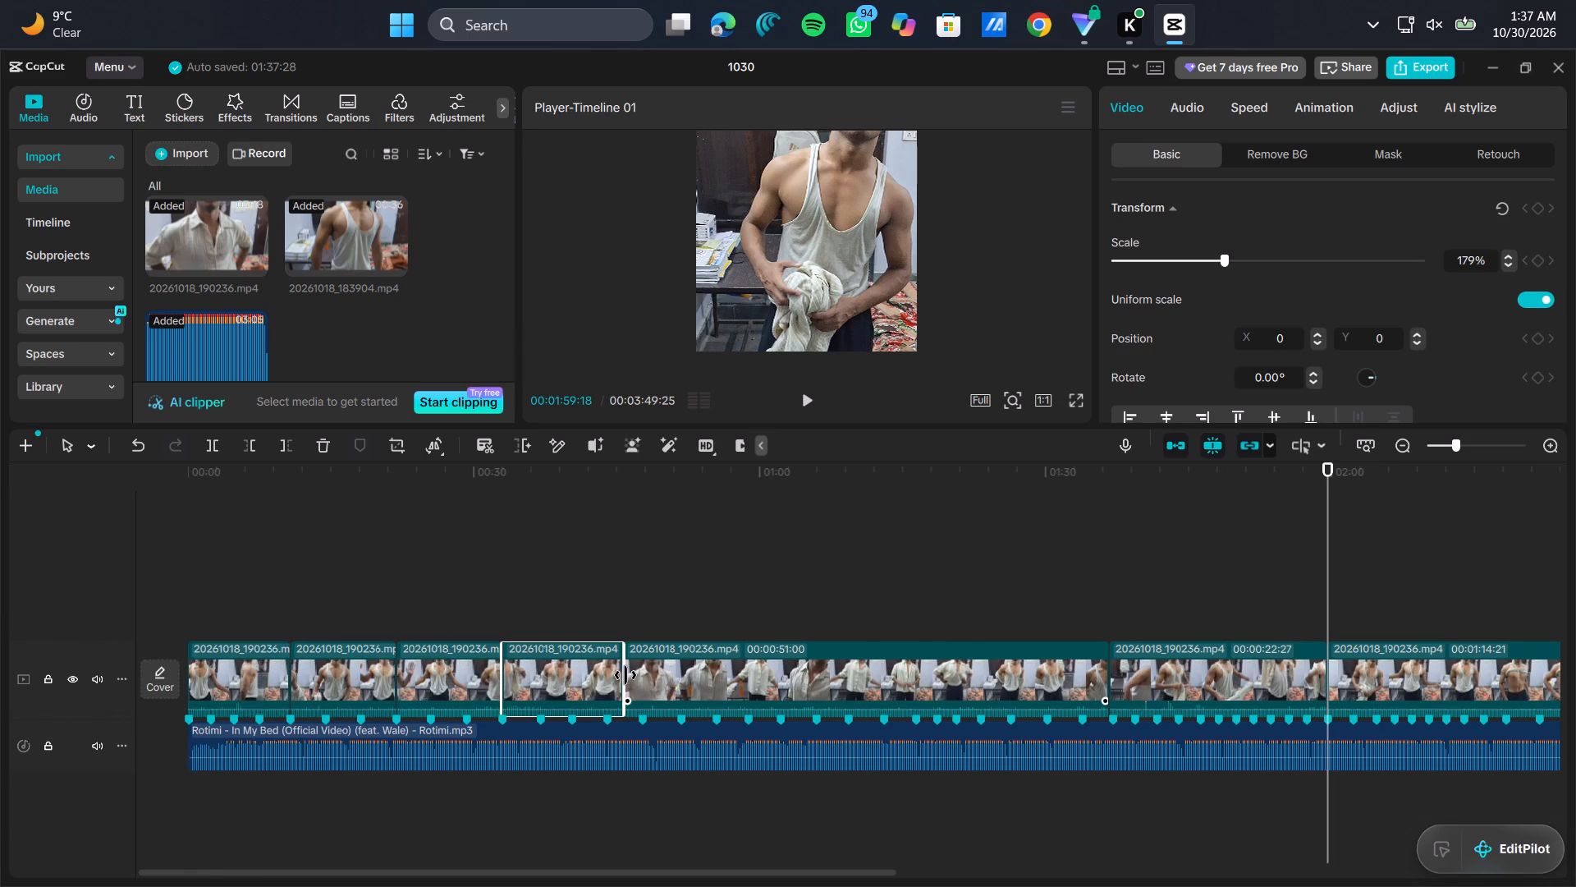
drag(625, 675, 606, 678)
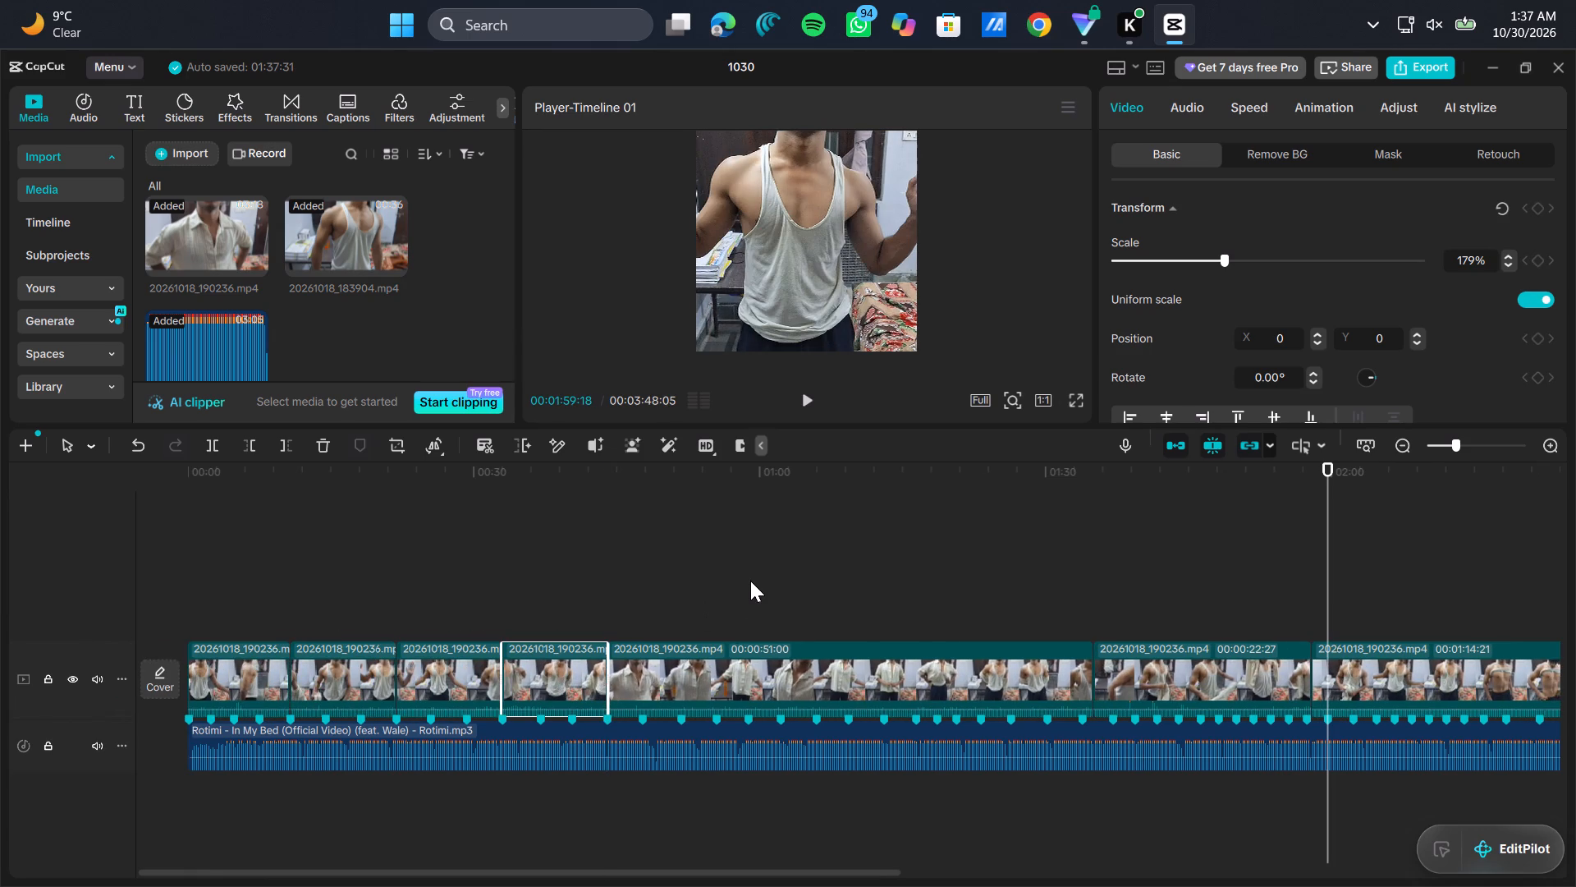
Split the 00:01:14:21-long 20261018_190236.mp4 clip at the beat marker at 00:02:12:02.
scroll(750, 581, left, 3)
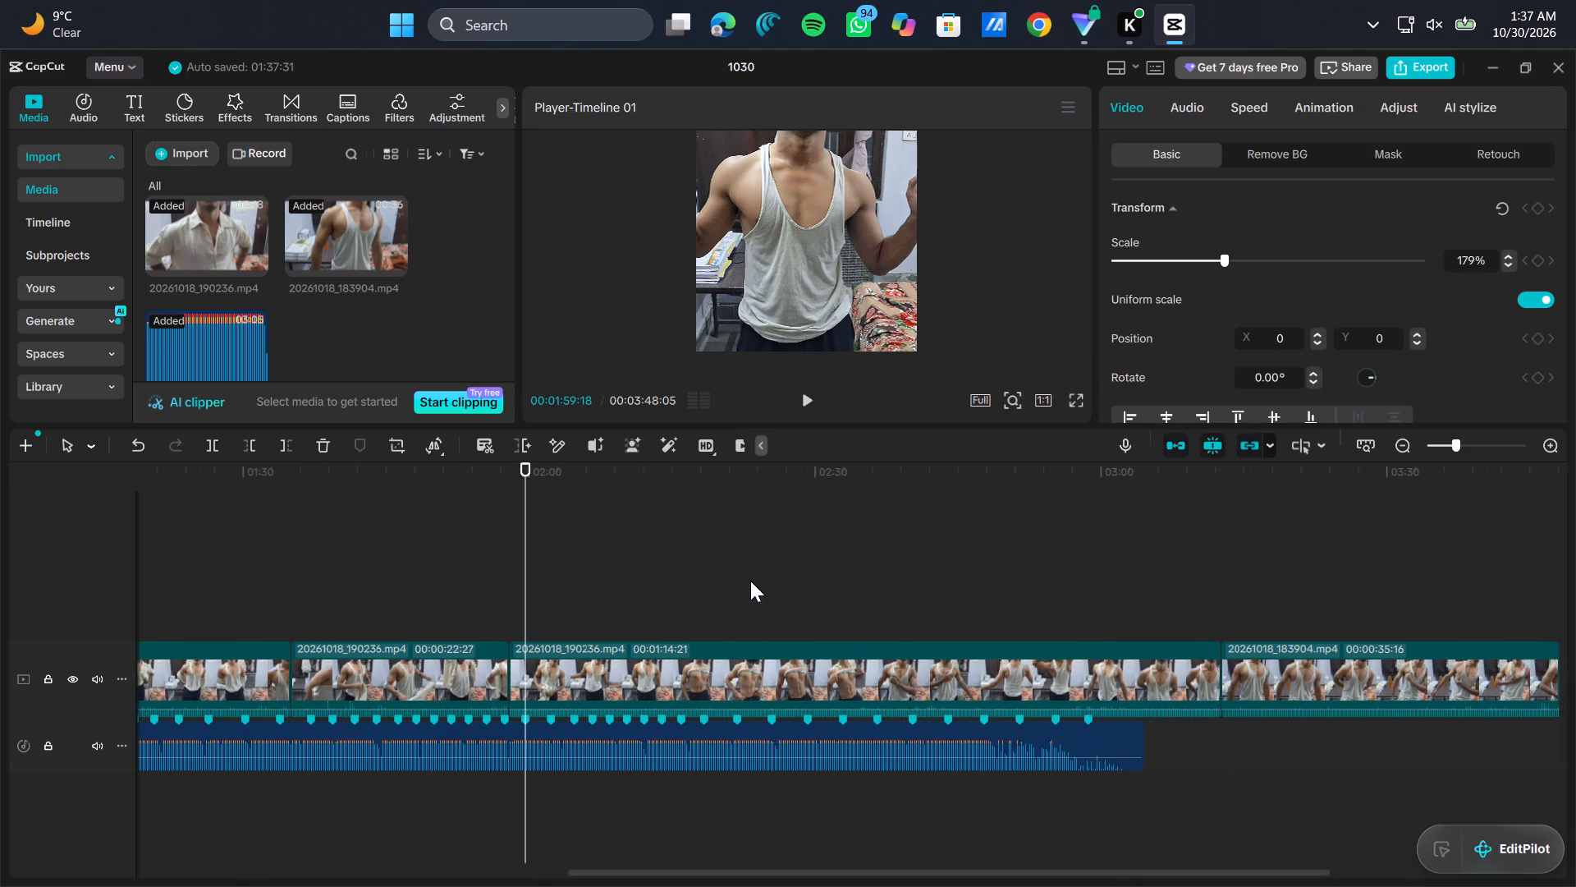
click(635, 591)
drag(635, 591, 551, 609)
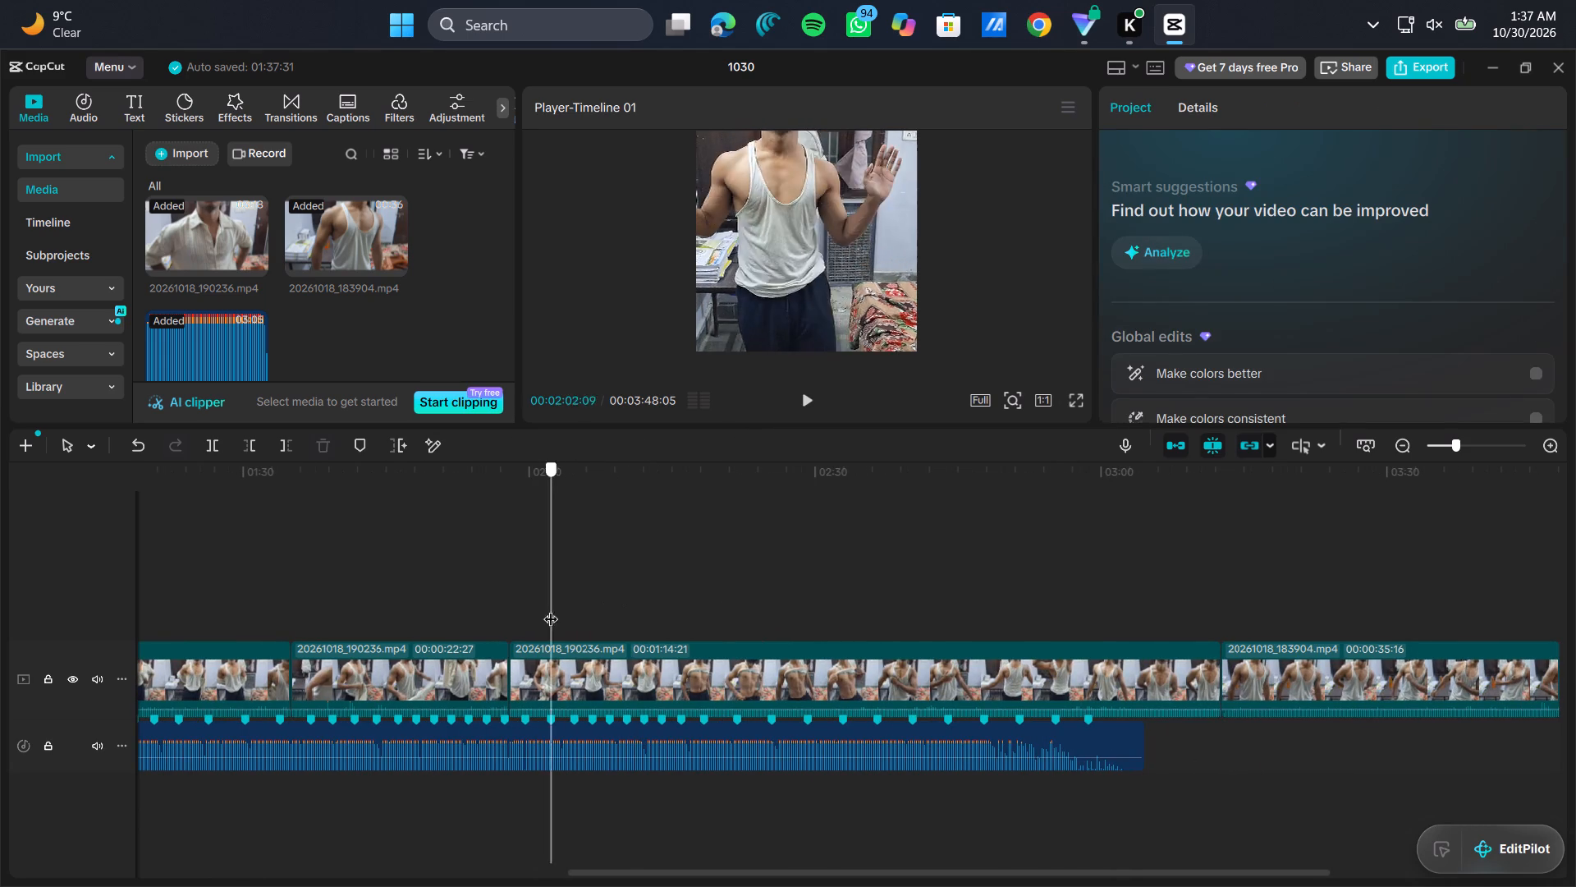
drag(551, 609, 630, 632)
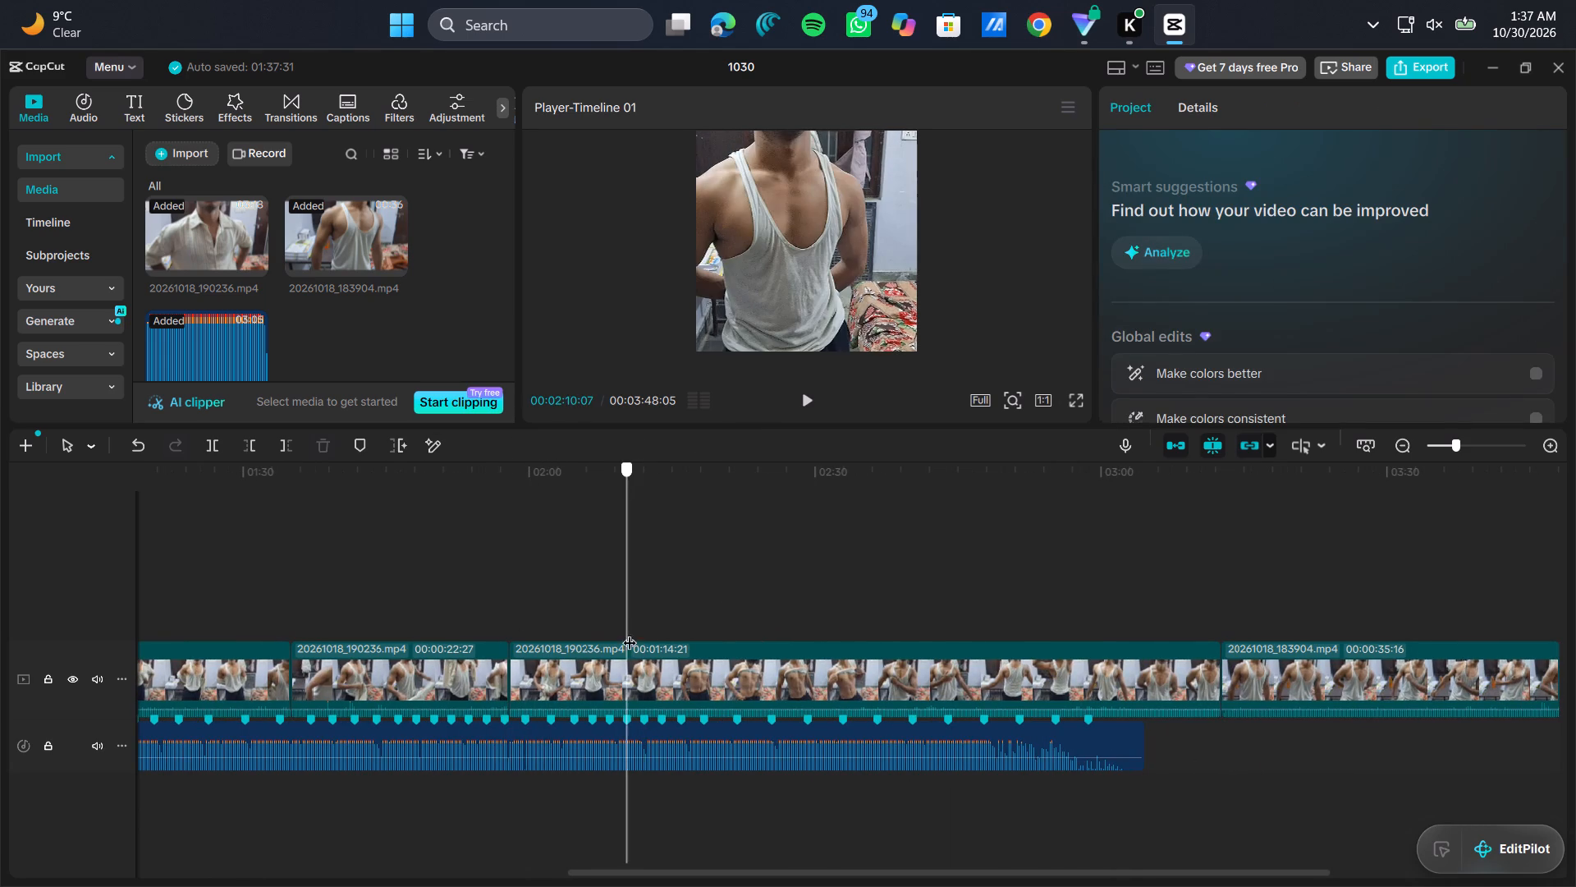
drag(630, 632, 646, 632)
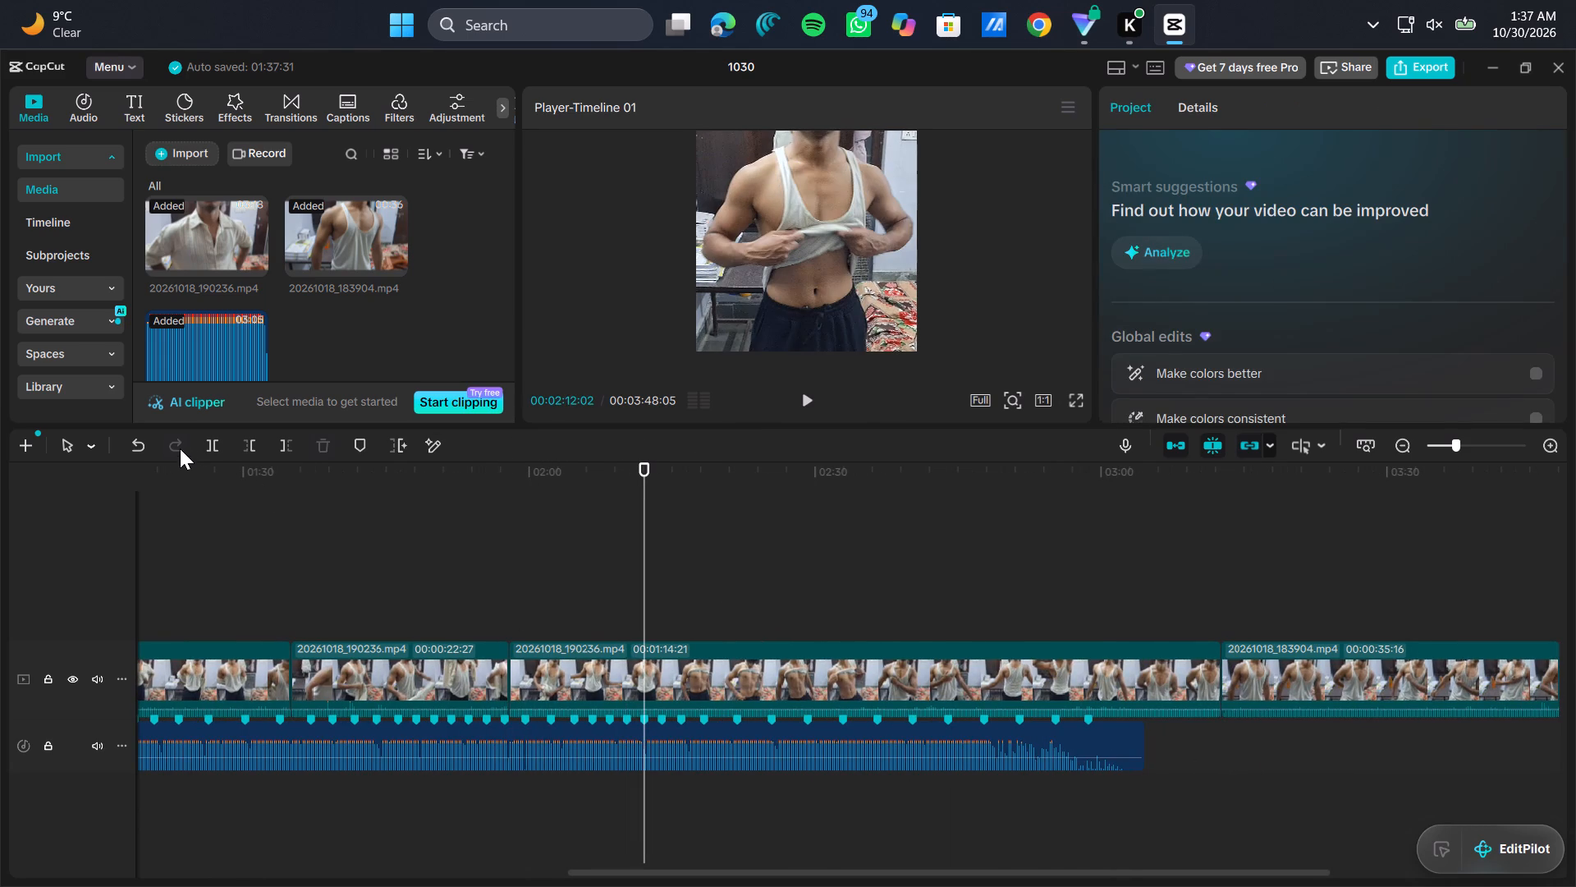
click(205, 448)
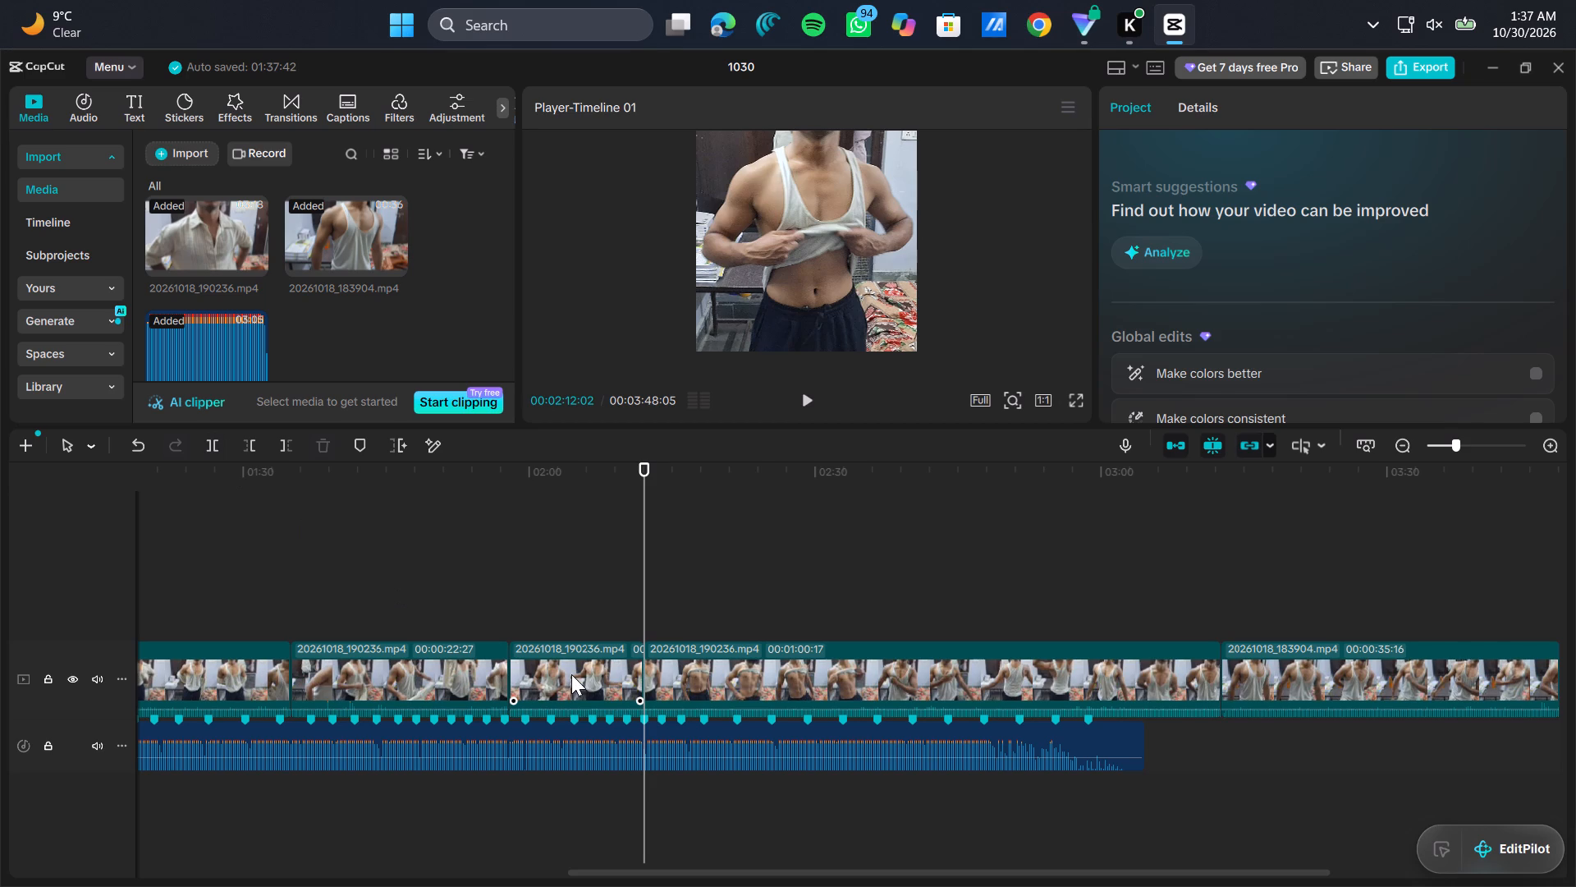
Move the short segment just before the 00:02:12:02 cut to fifth place, directly ahead of the 00:00:51:00-long clip.
drag(571, 674, 98, 692)
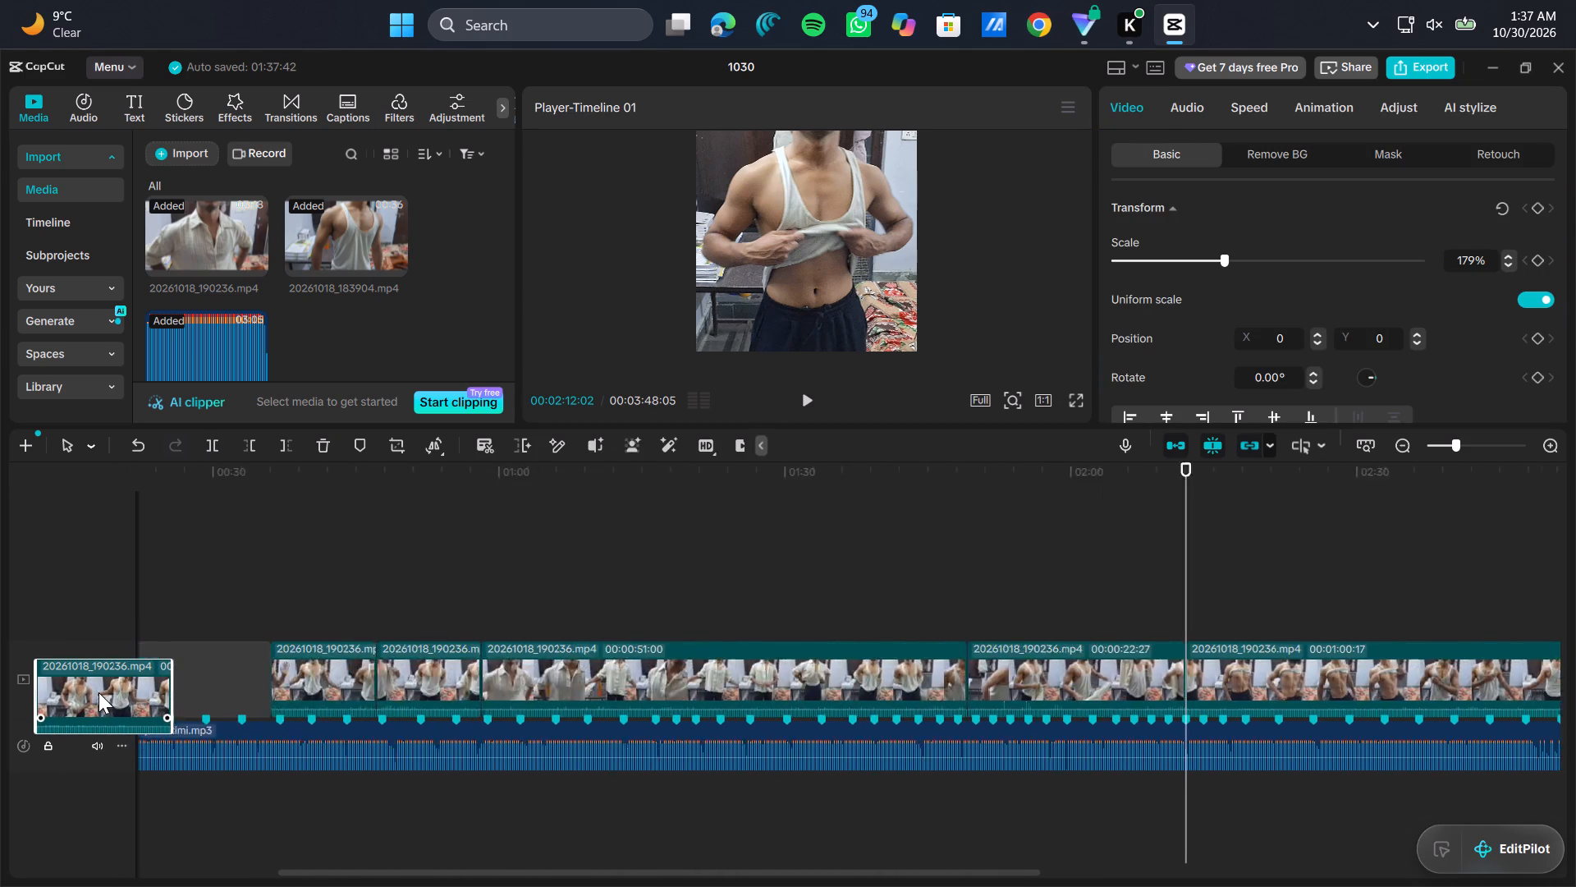
drag(98, 692, 613, 663)
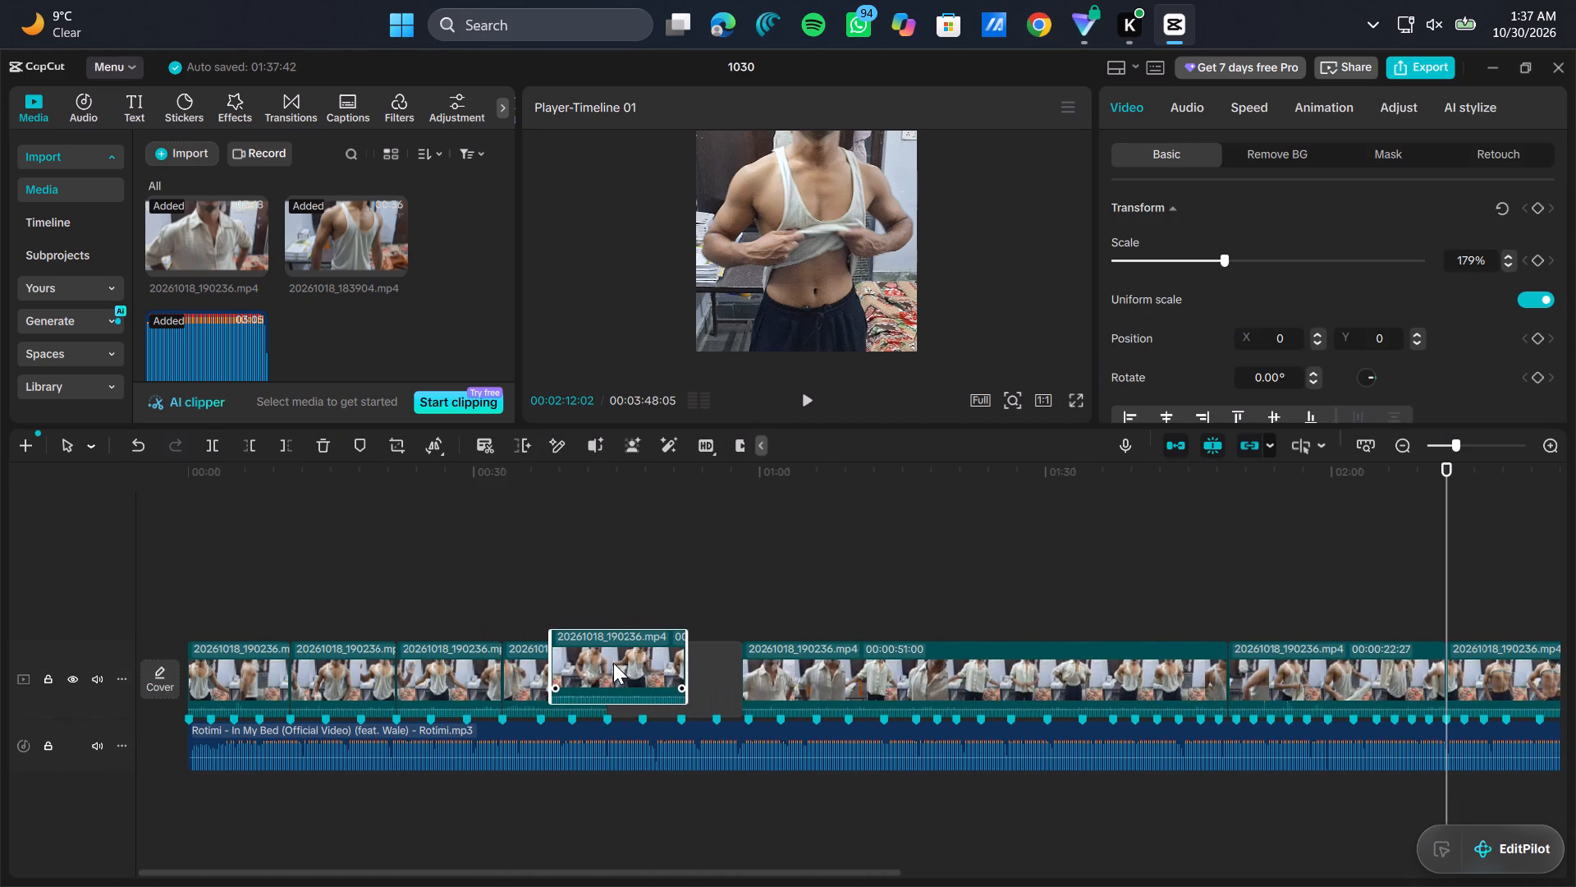
drag(613, 663, 641, 670)
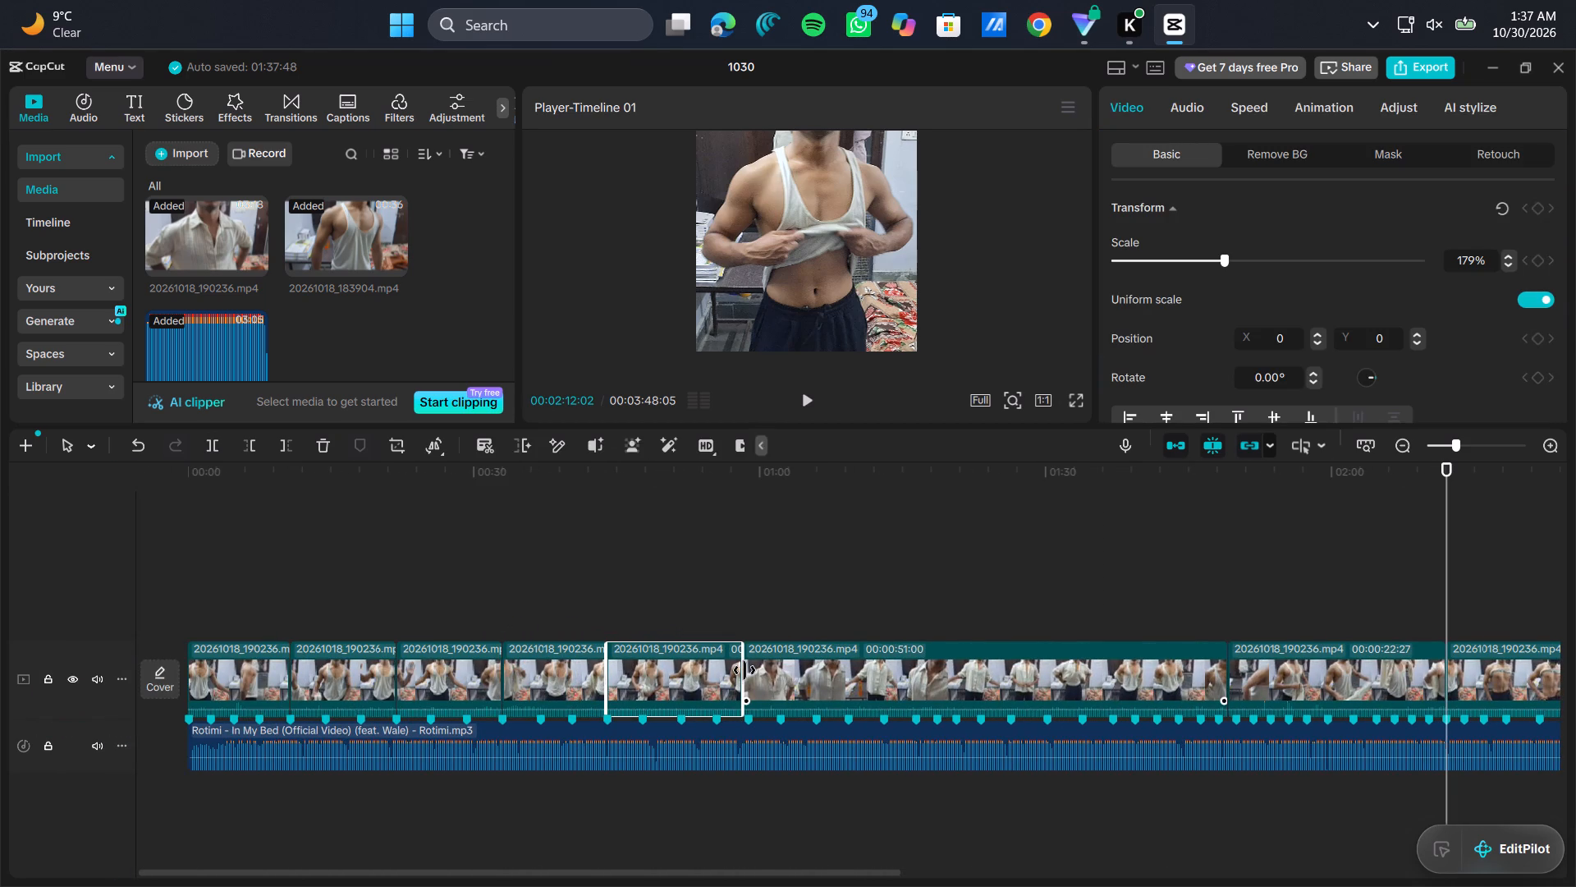
Trim the fifth segment's end to the beat marker at 00:00:55:15.
drag(744, 670, 747, 671)
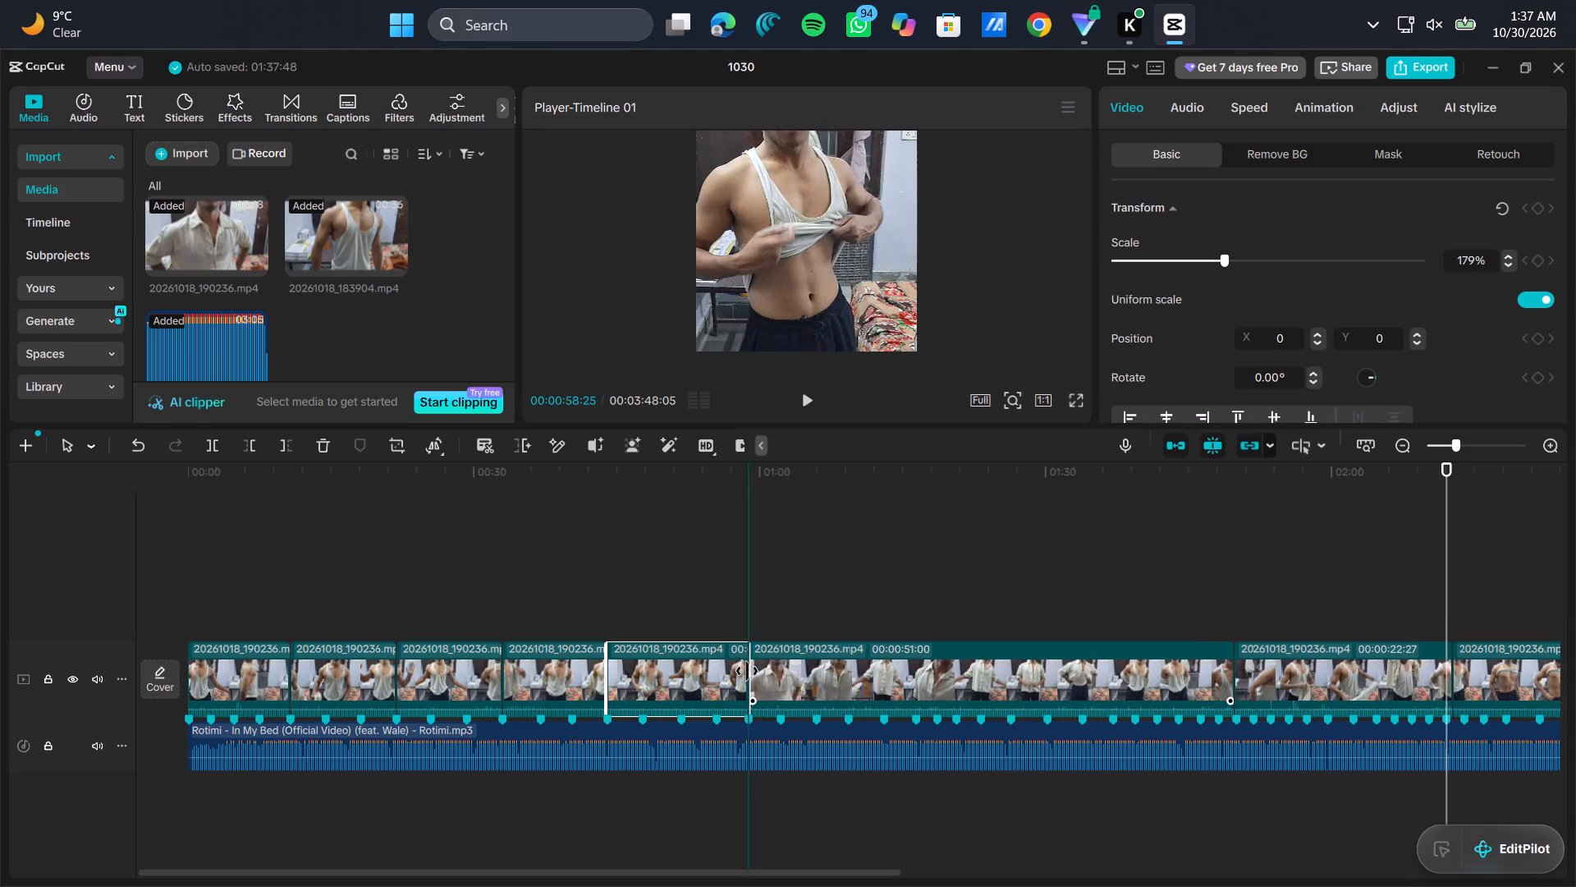
drag(747, 671, 748, 668)
drag(748, 668, 741, 673)
drag(741, 673, 712, 685)
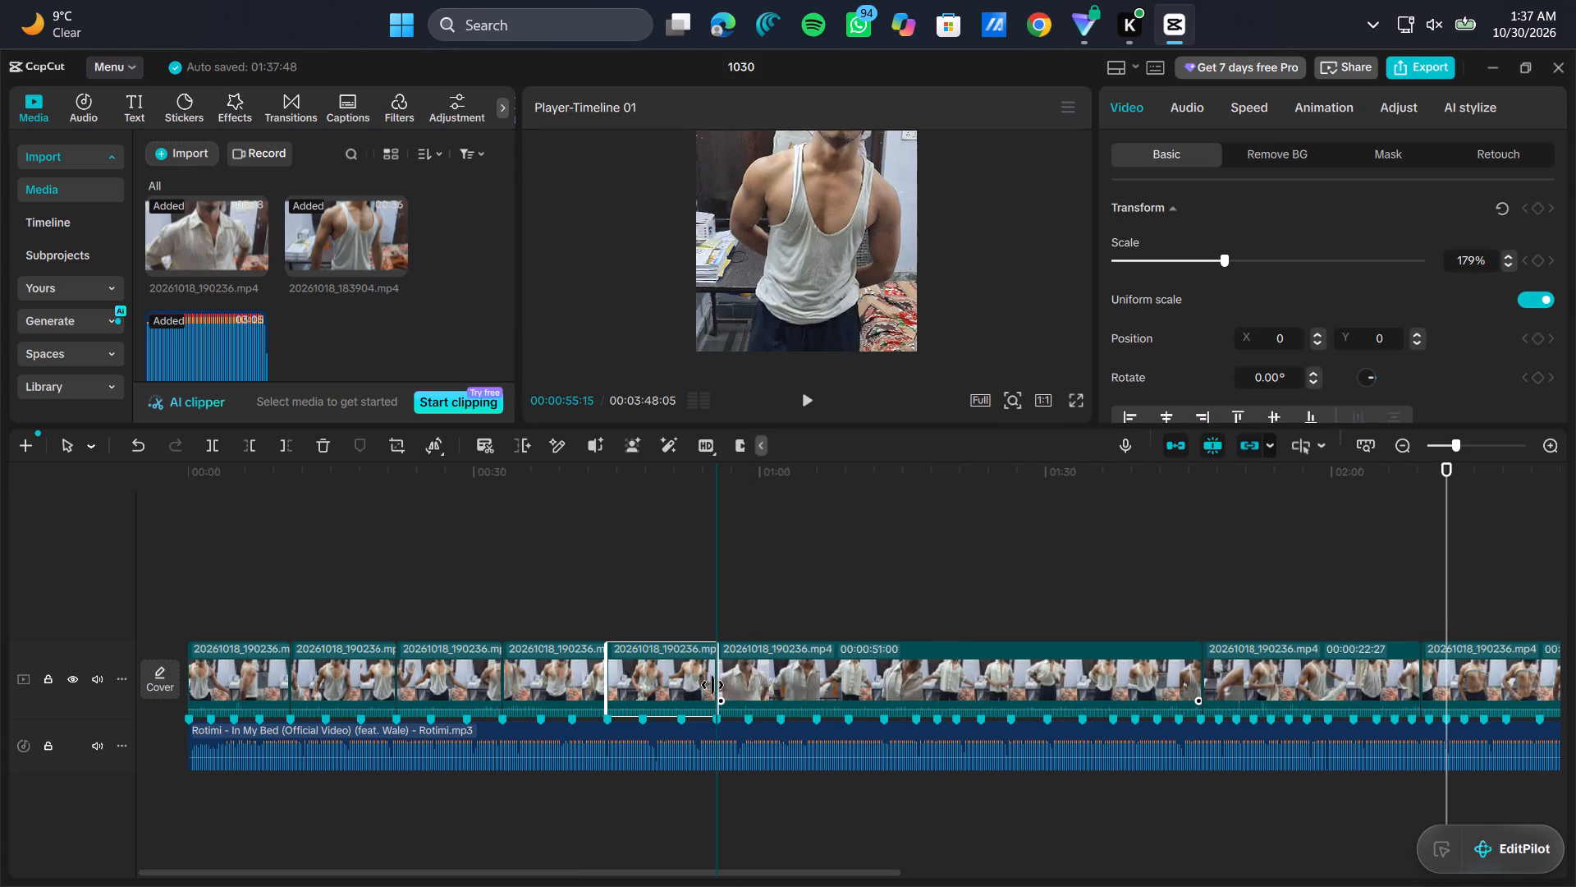
drag(712, 685, 763, 671)
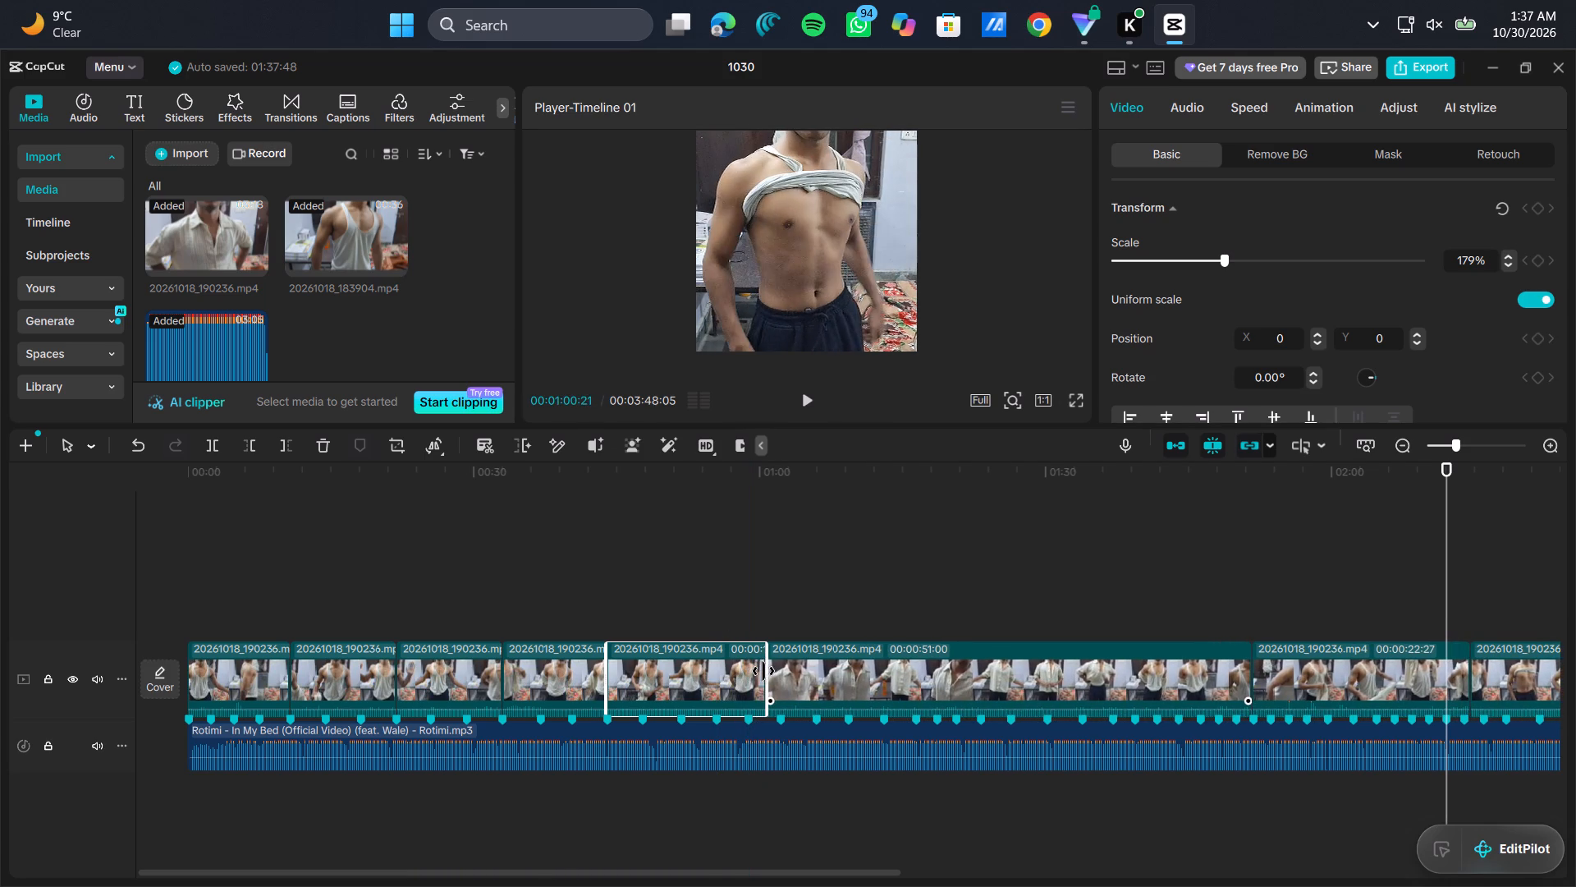
drag(763, 671, 772, 661)
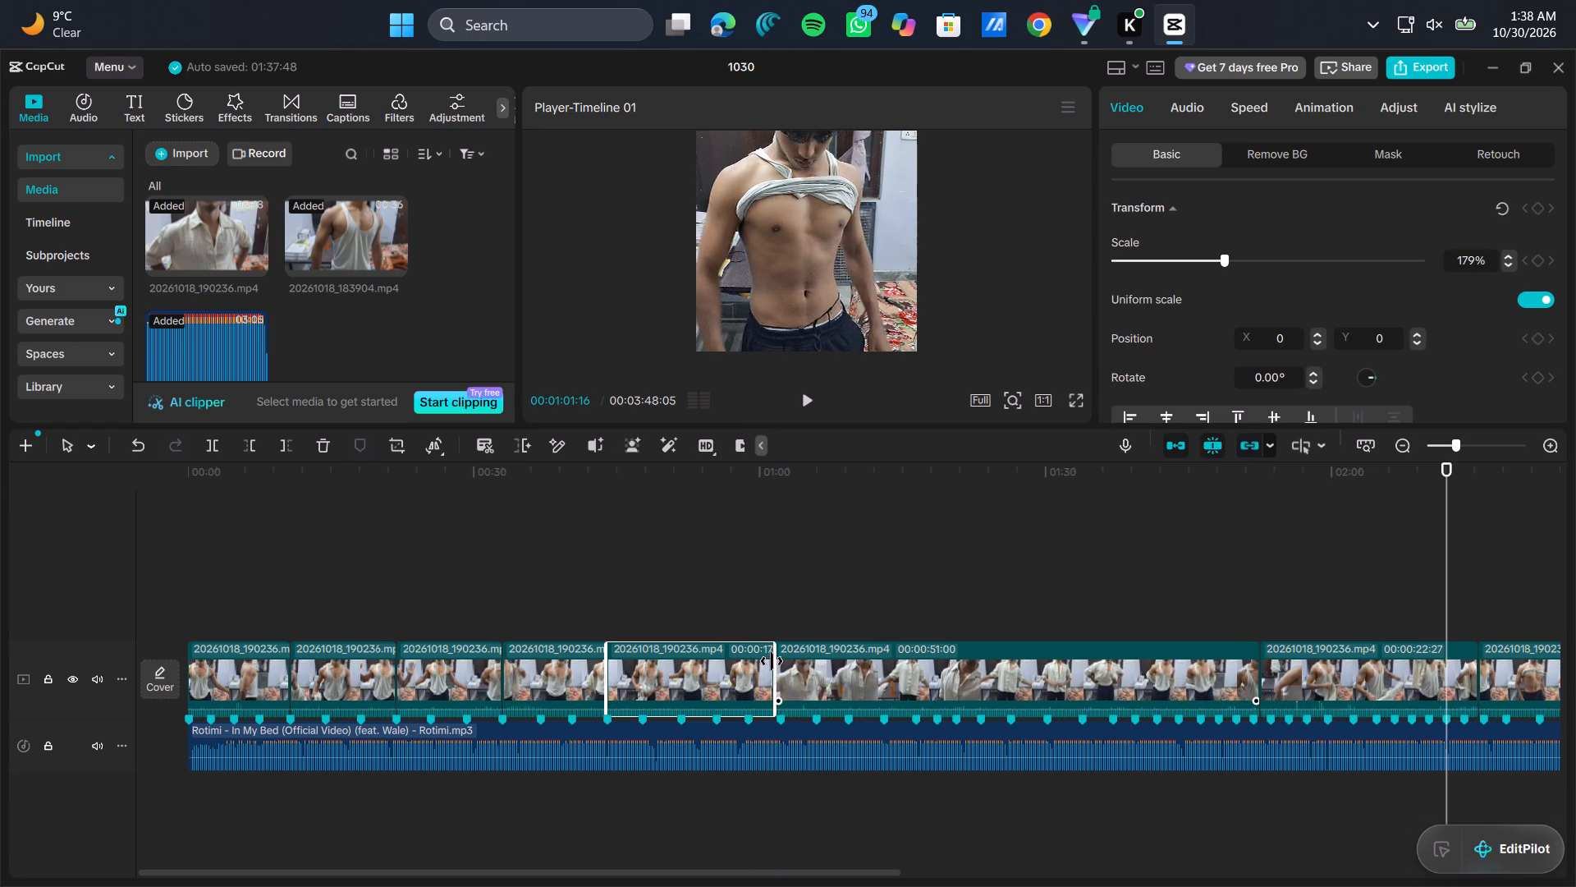
drag(772, 661, 788, 652)
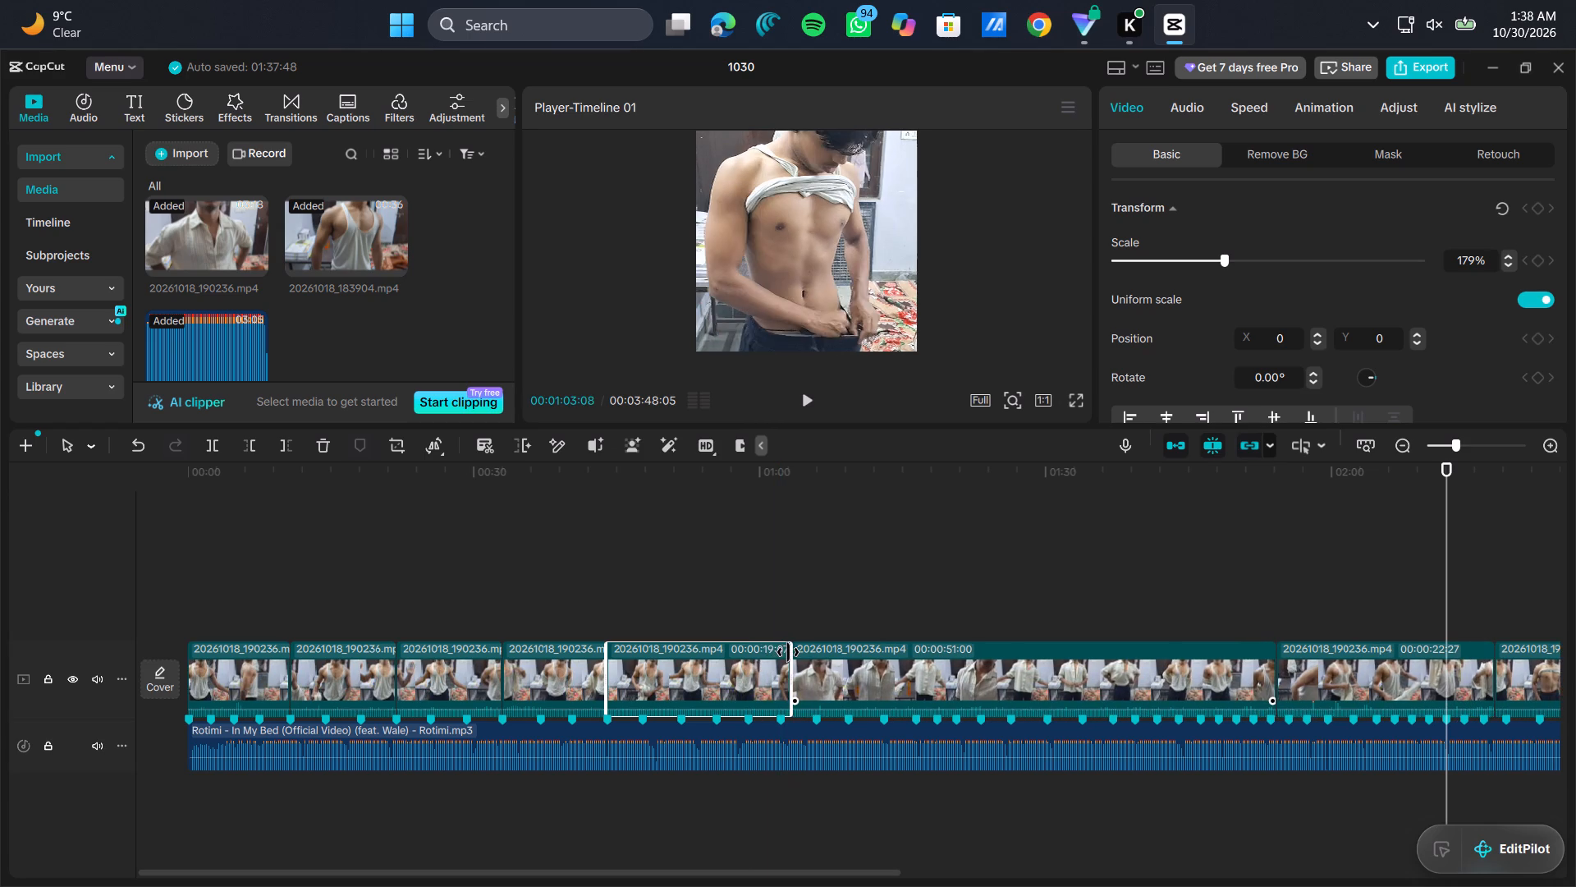
drag(788, 652, 720, 673)
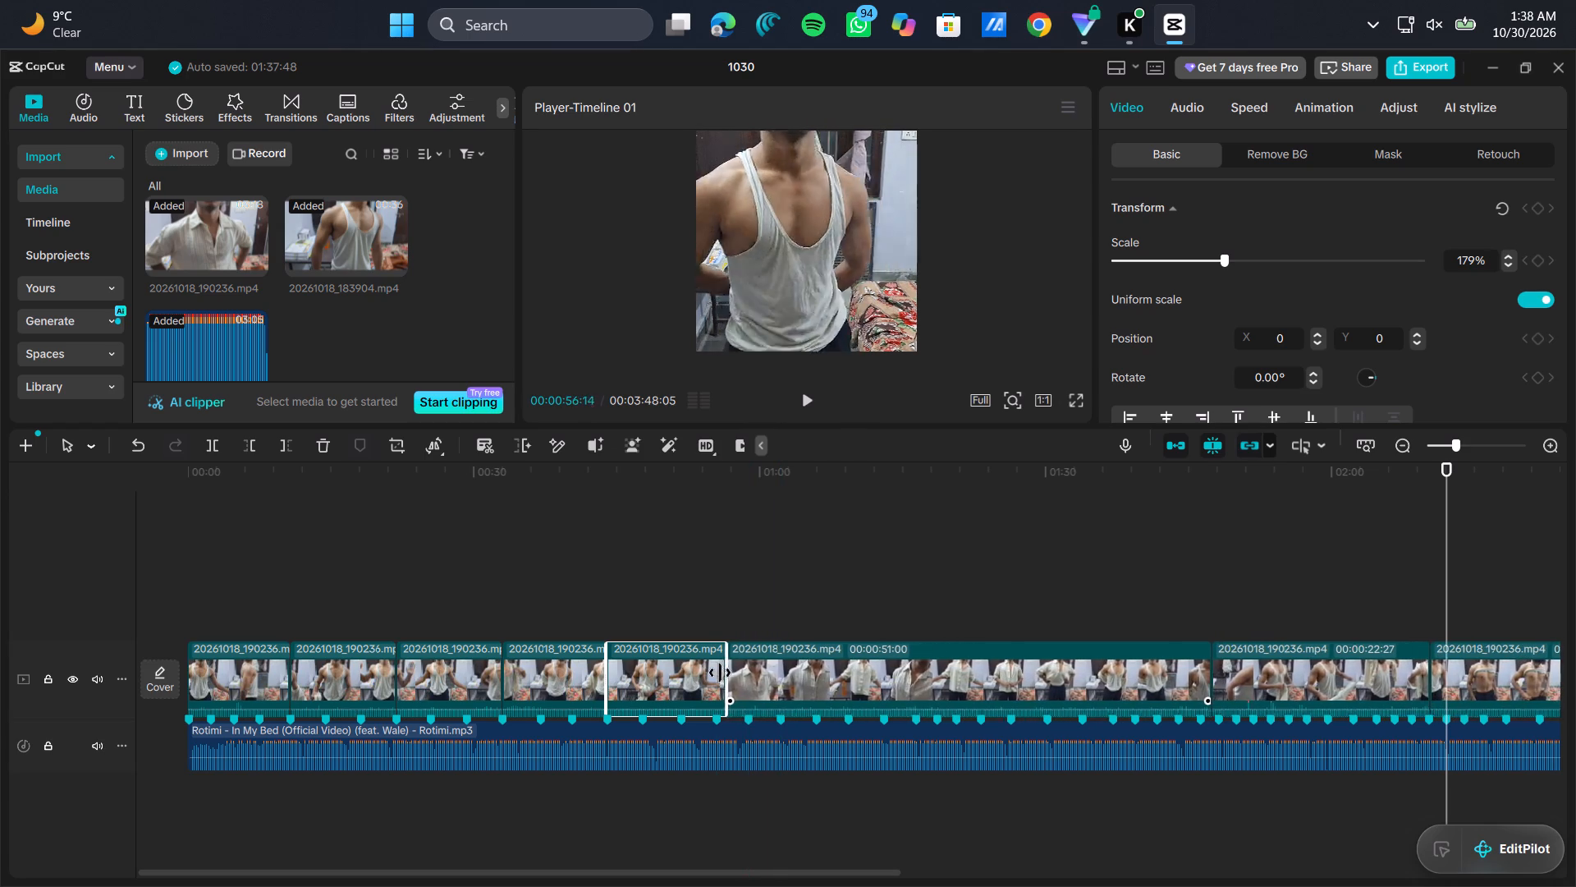
drag(720, 673, 719, 673)
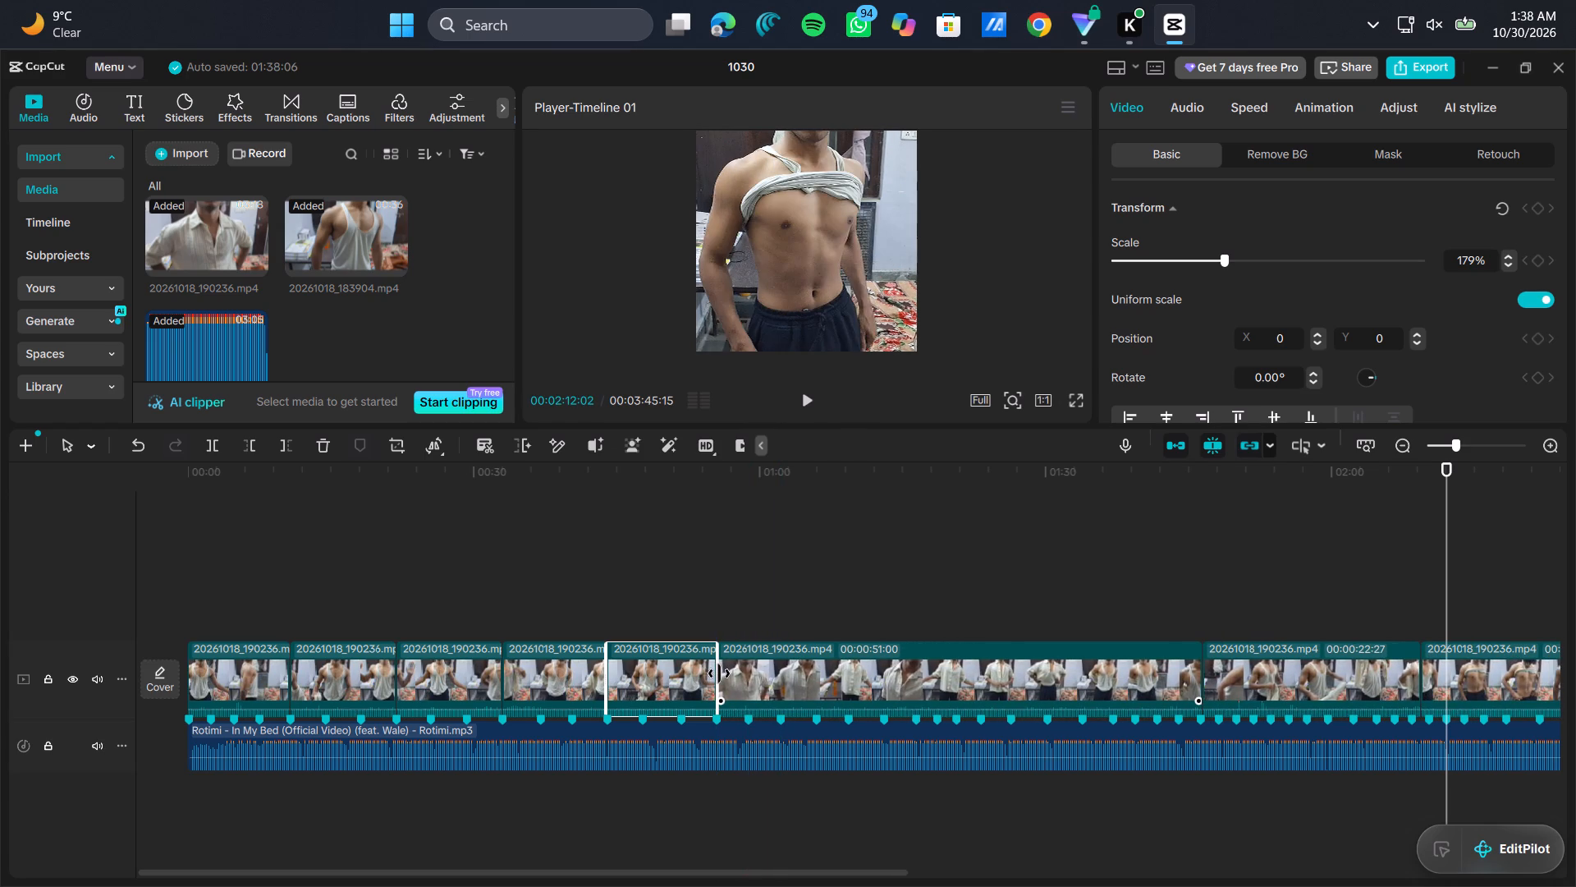
Split the 20261018_183904.mp4 clip at the end of the video track at 00:03:22:07.
scroll(867, 575, left, 3)
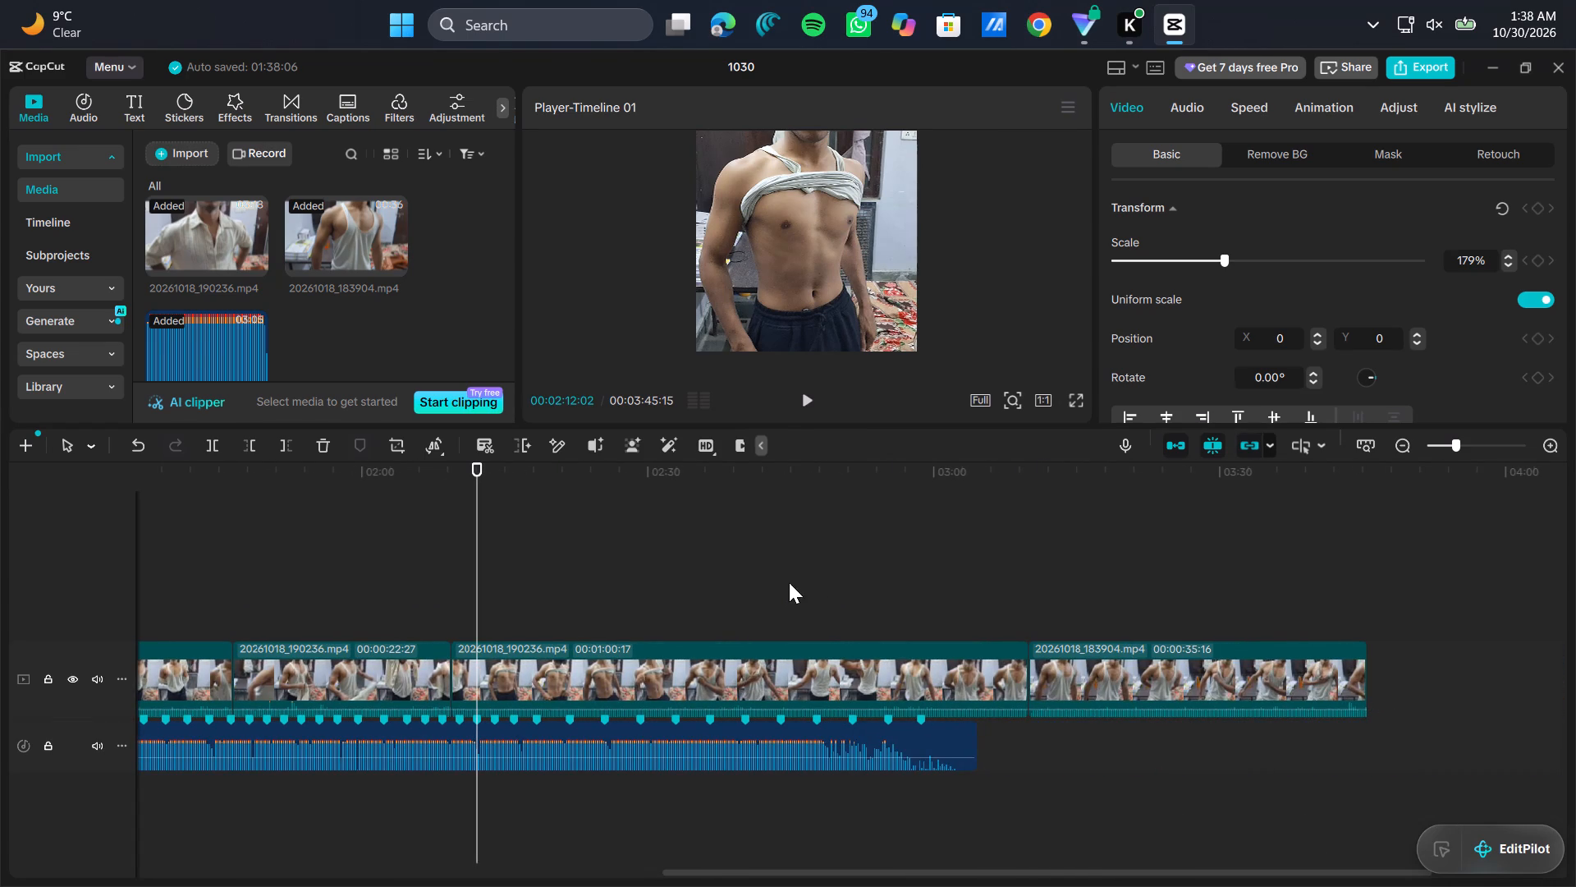
click(1039, 556)
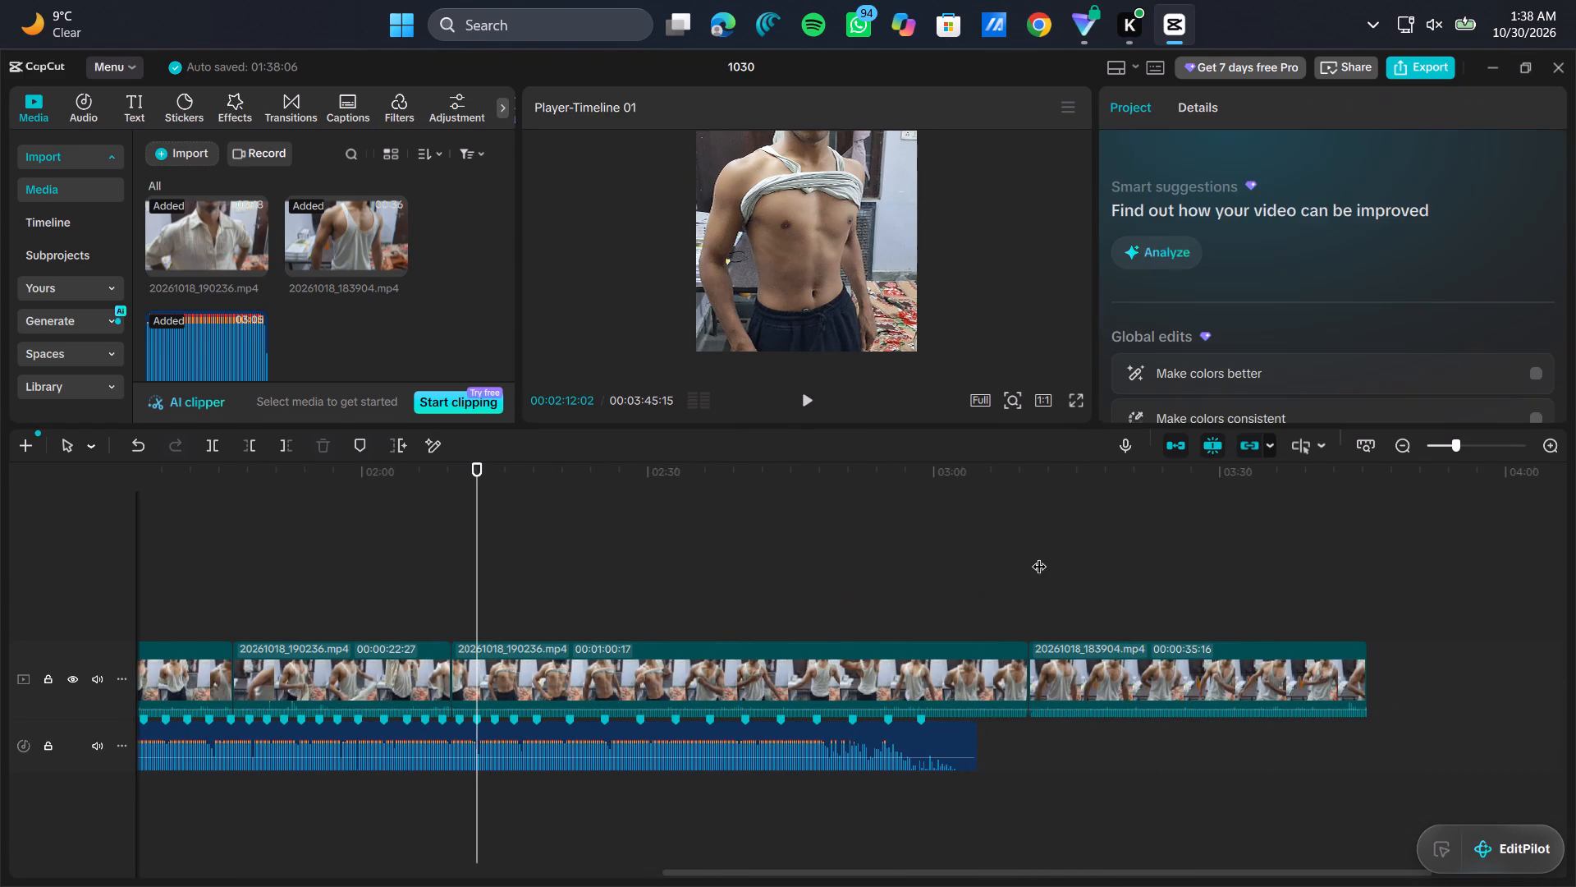
drag(1039, 556, 1136, 548)
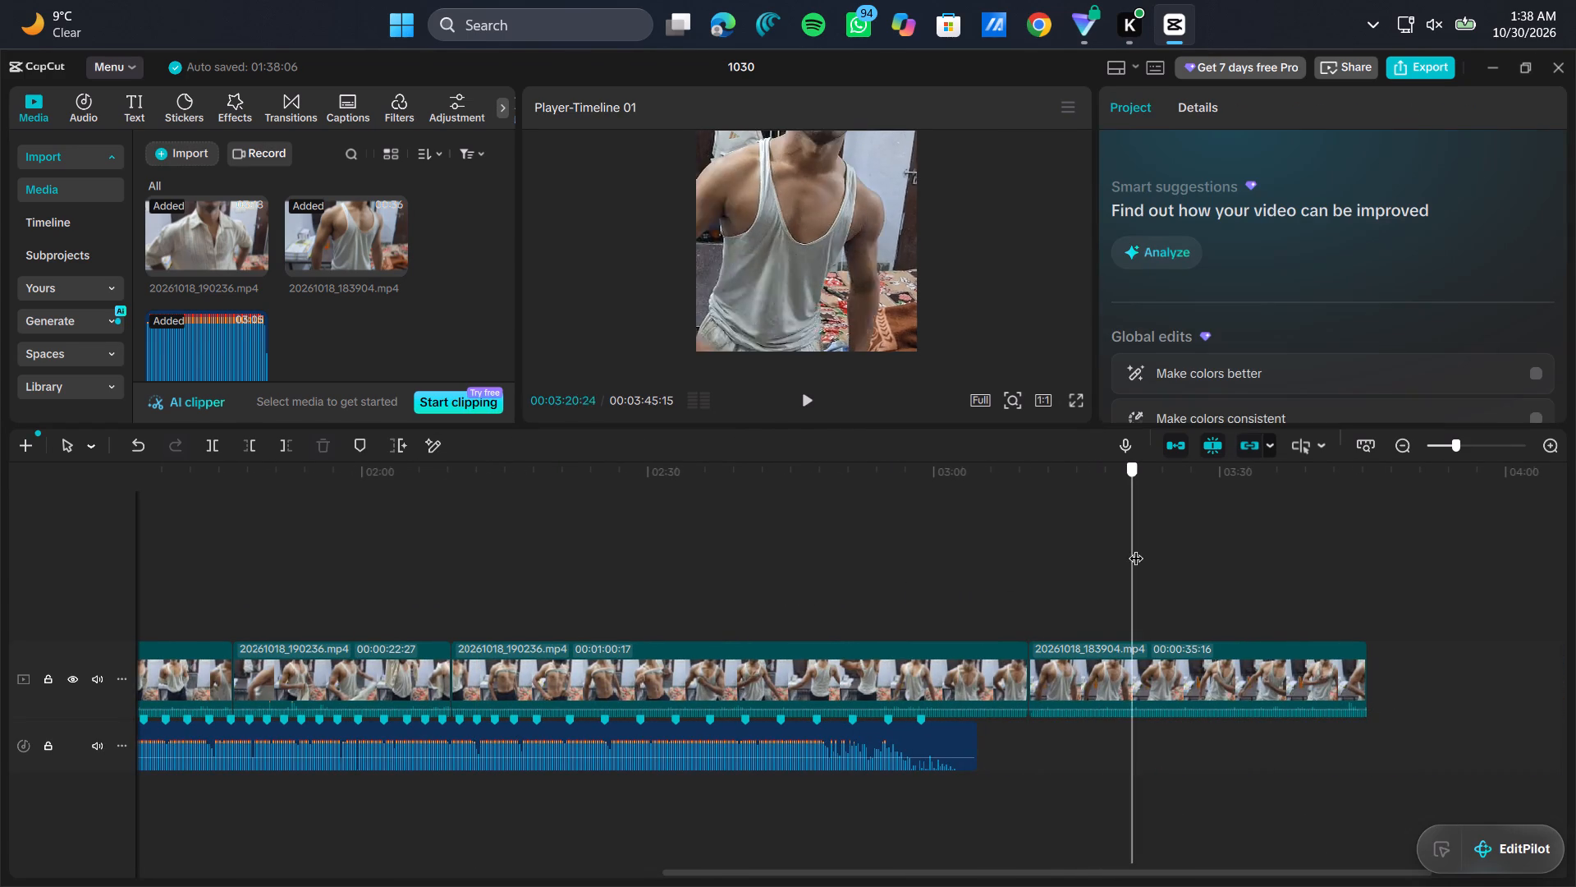
drag(1136, 548, 1130, 549)
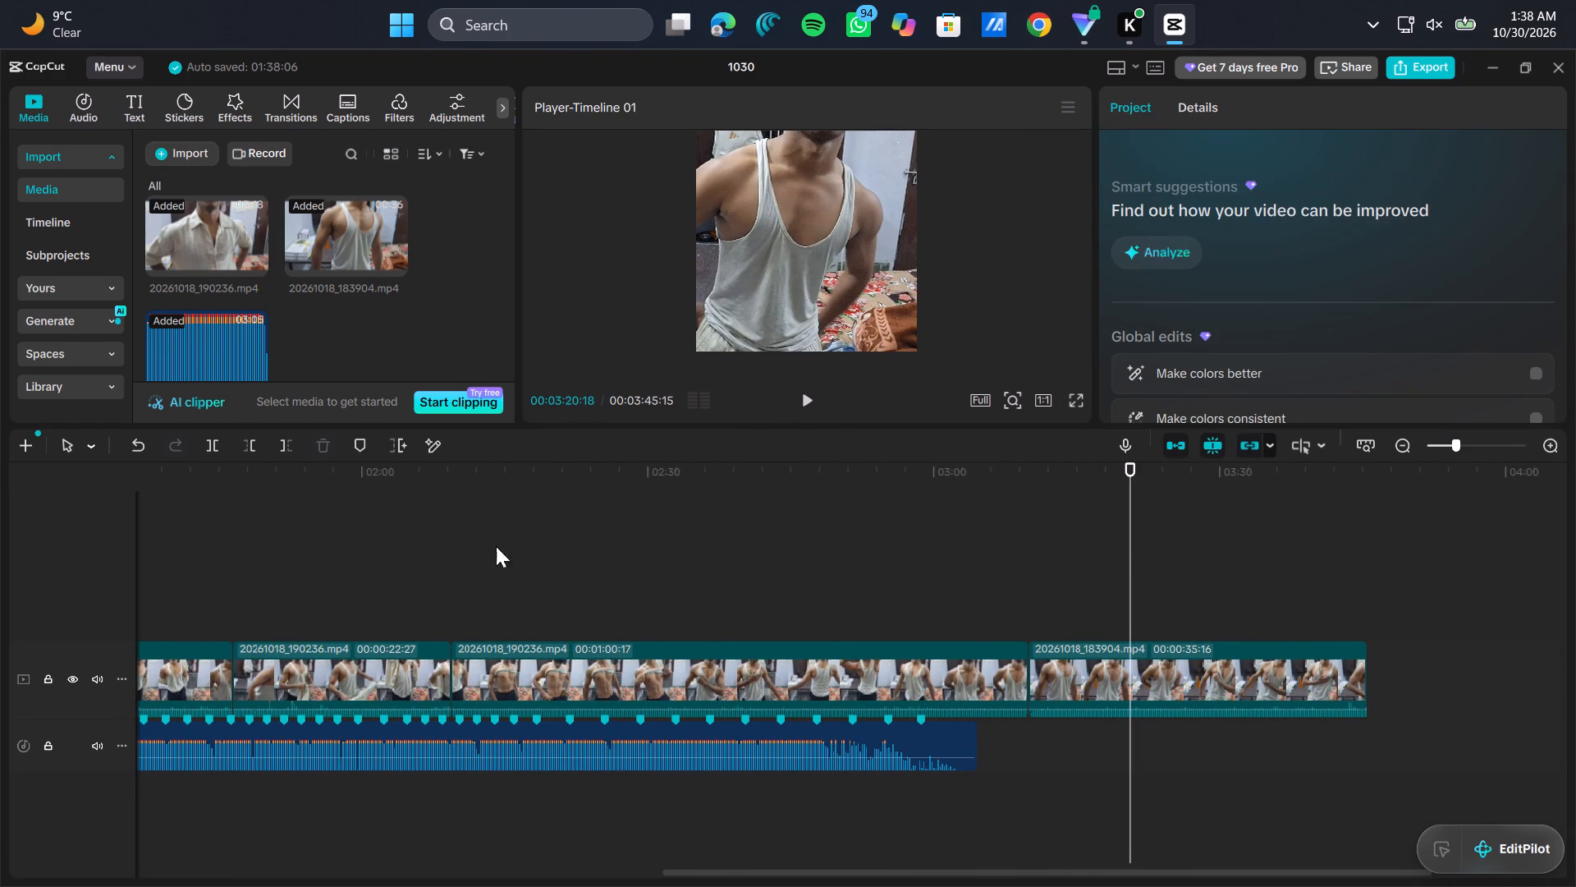
click(1146, 595)
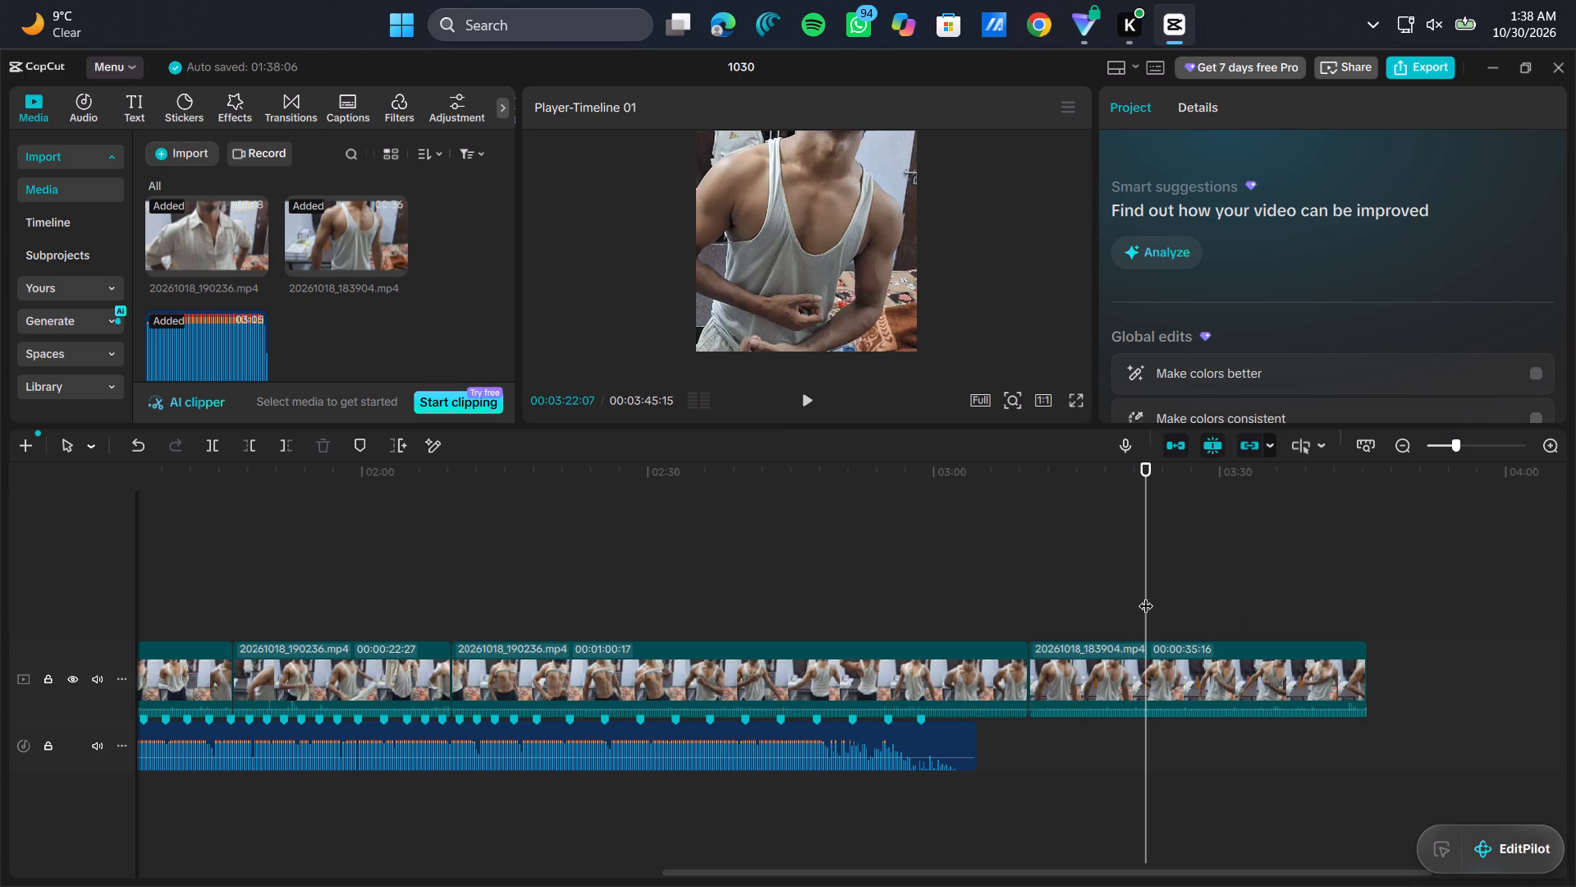
click(218, 443)
Move the first part of the split 20261018_183904.mp4 clip to sixth place, directly ahead of the 00:00:51:00-long clip.
drag(1078, 666, 909, 703)
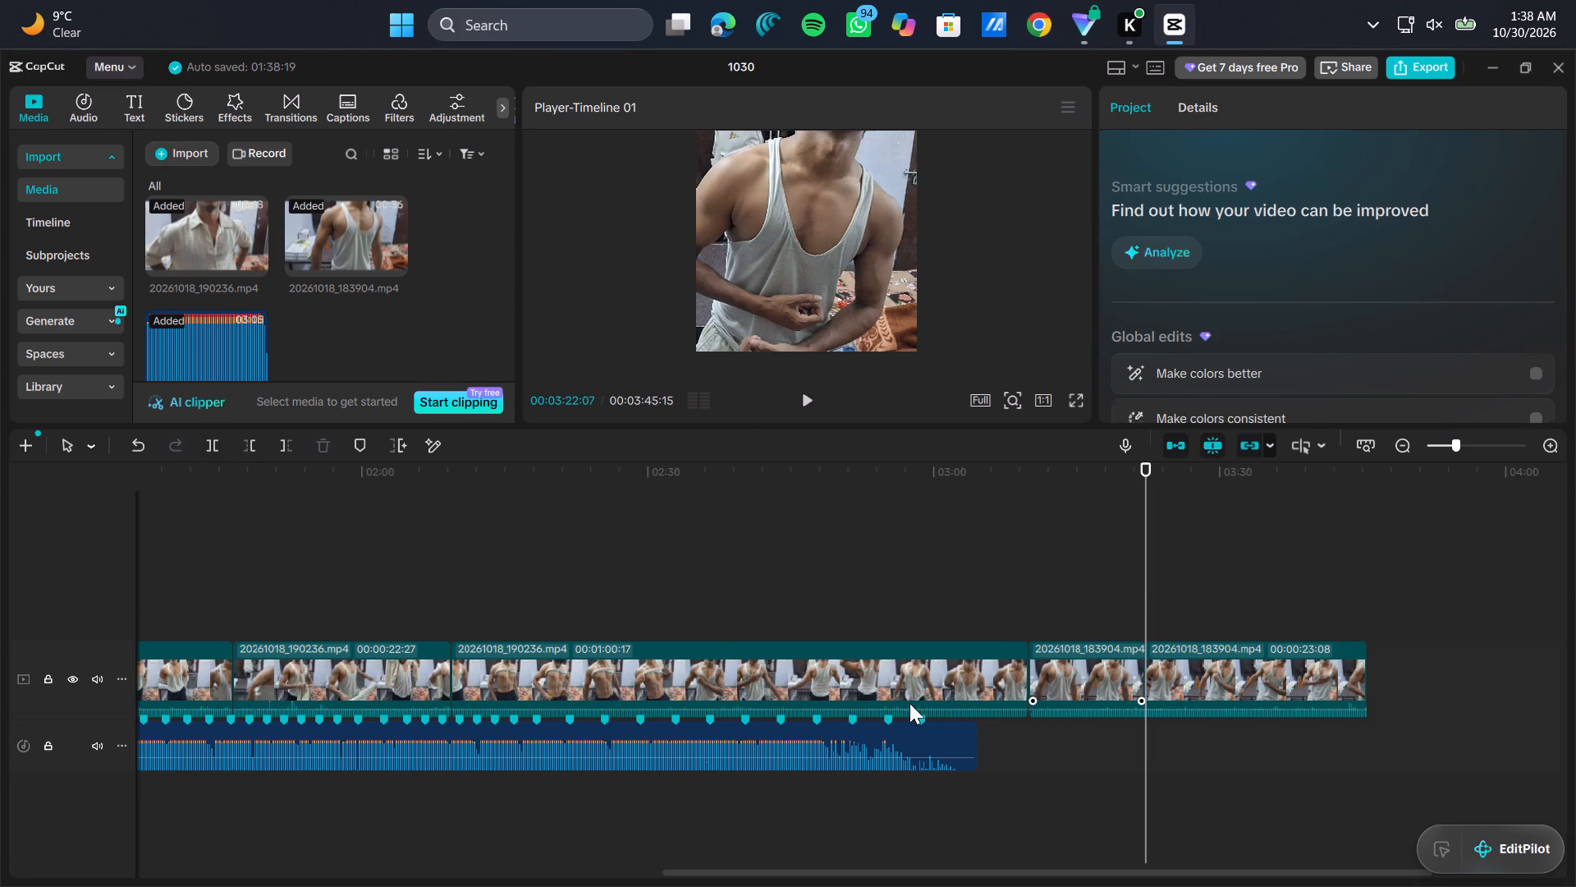
drag(909, 703, 79, 689)
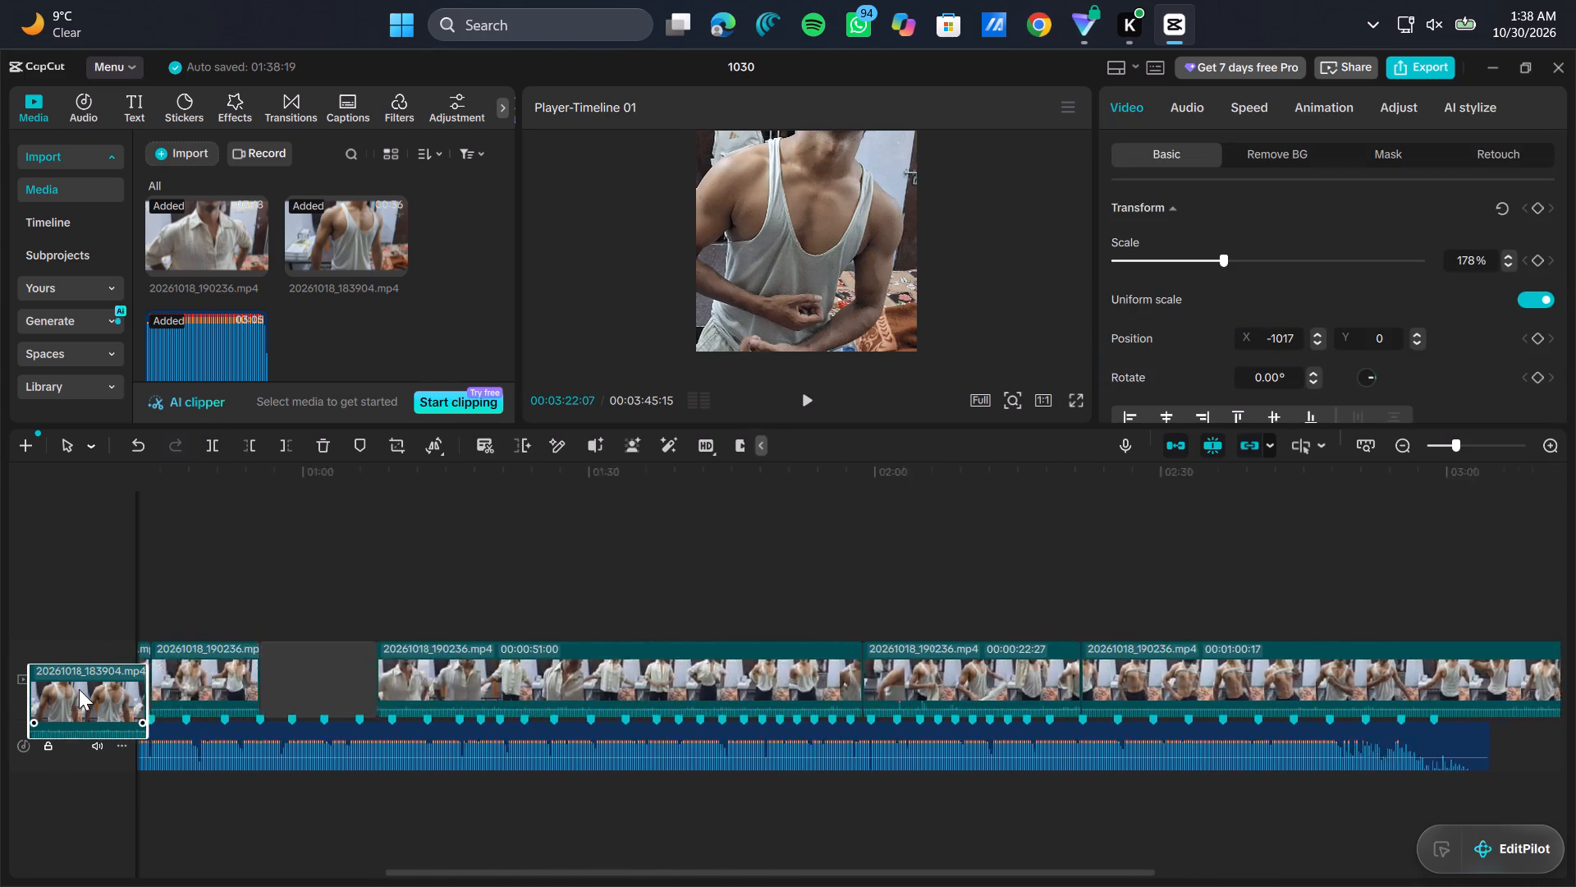
drag(79, 689, 759, 664)
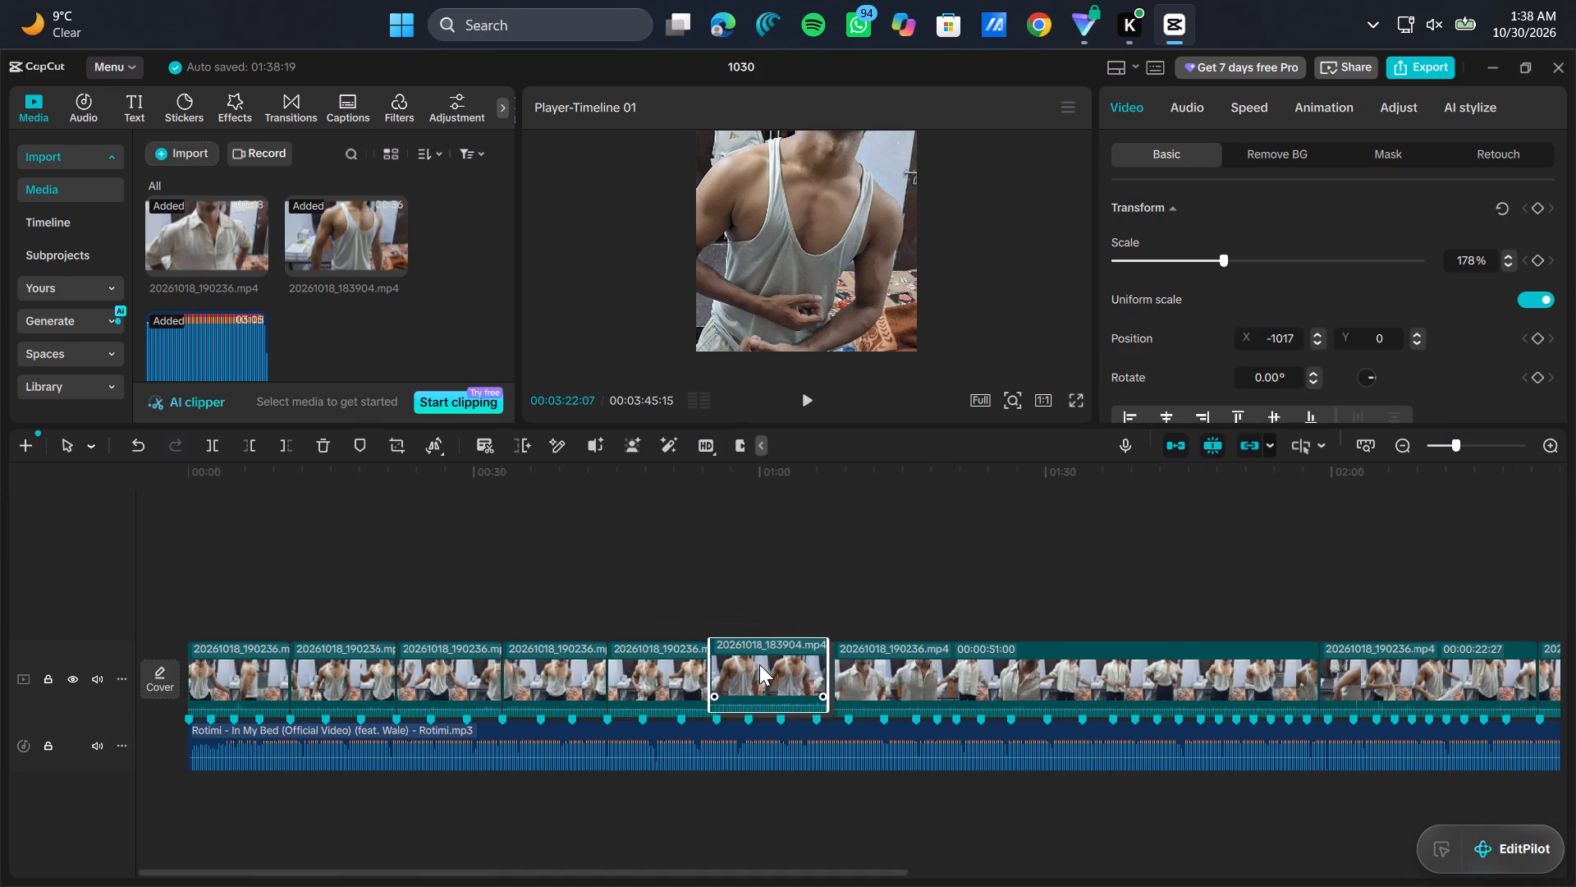
drag(759, 664, 759, 664)
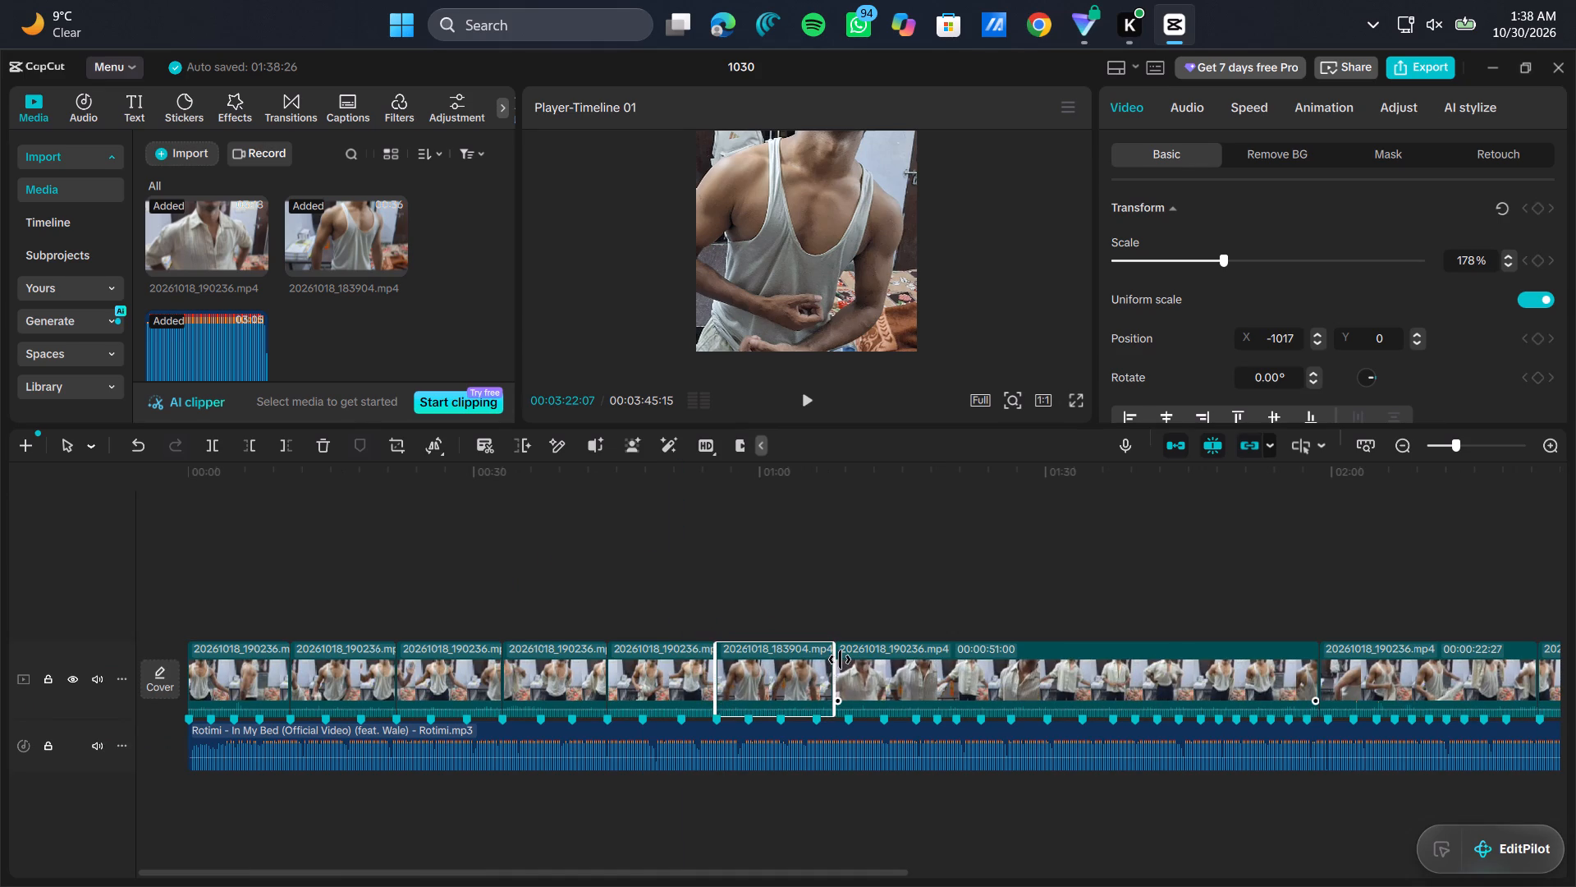
Trim the end of the sixth segment, from 20261018_183904.mp4, to the beat marker at about 00:01:06.
drag(834, 666, 813, 678)
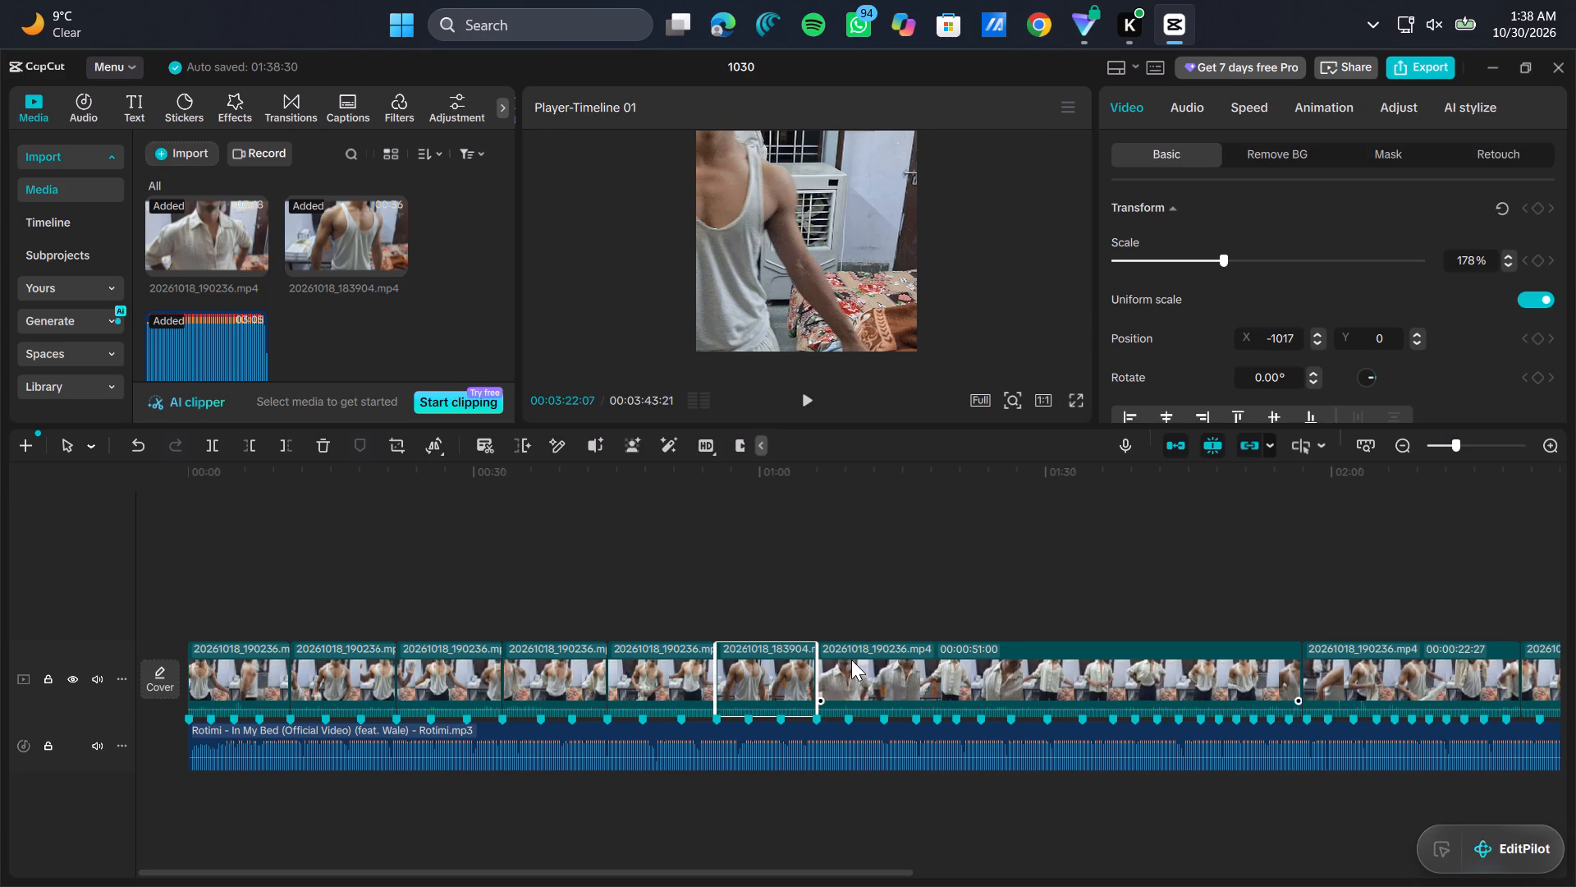
Return the playhead to the start of the timeline at 00:00:00:00.
click(637, 596)
drag(637, 596, 0, 886)
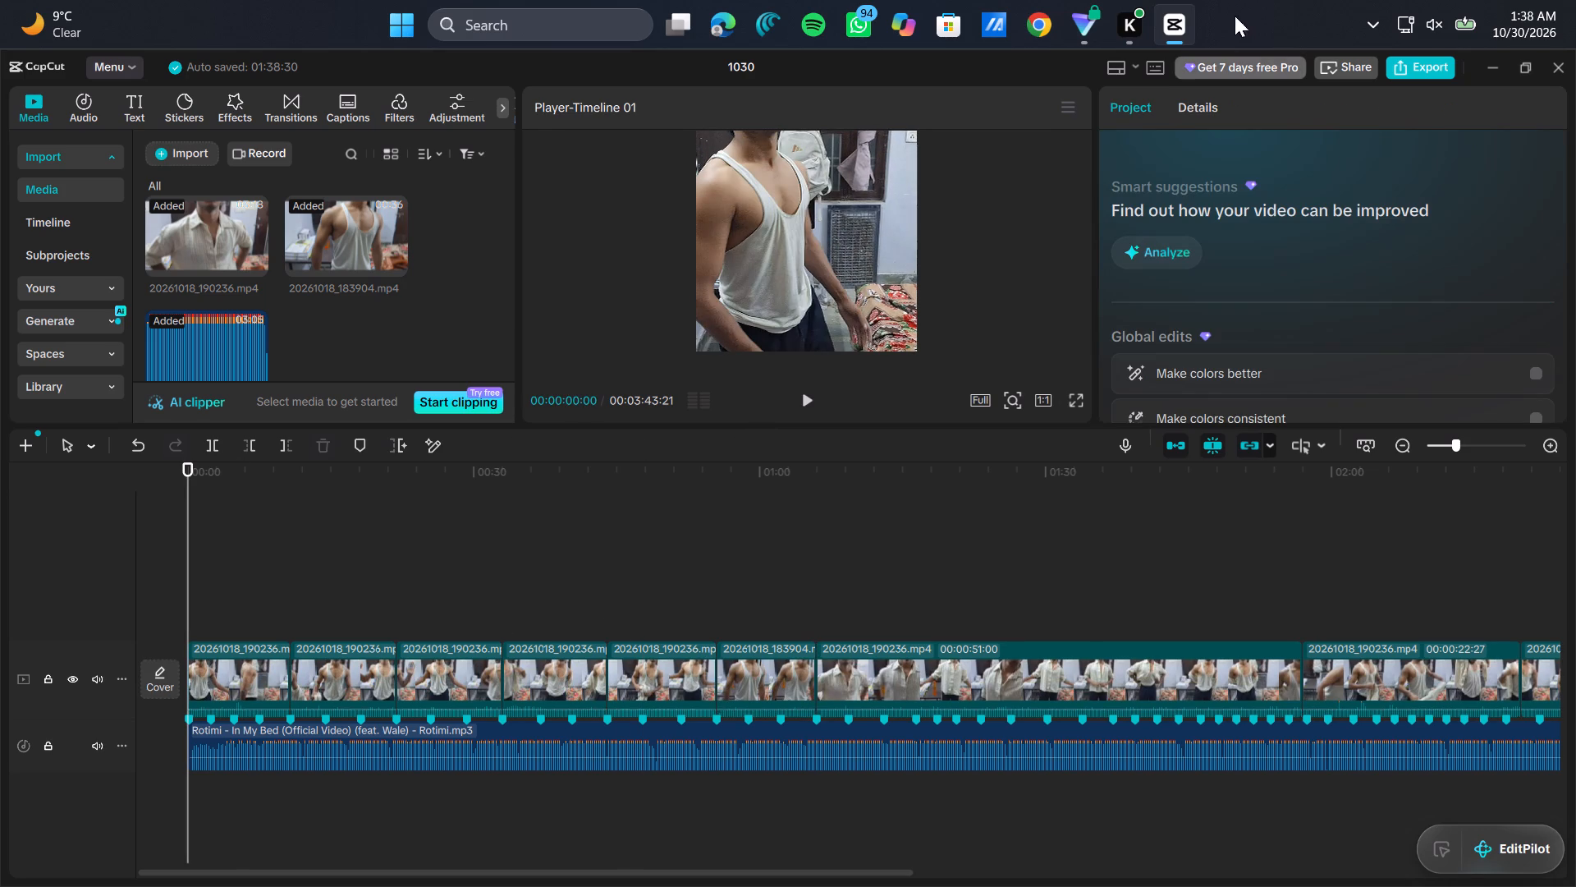
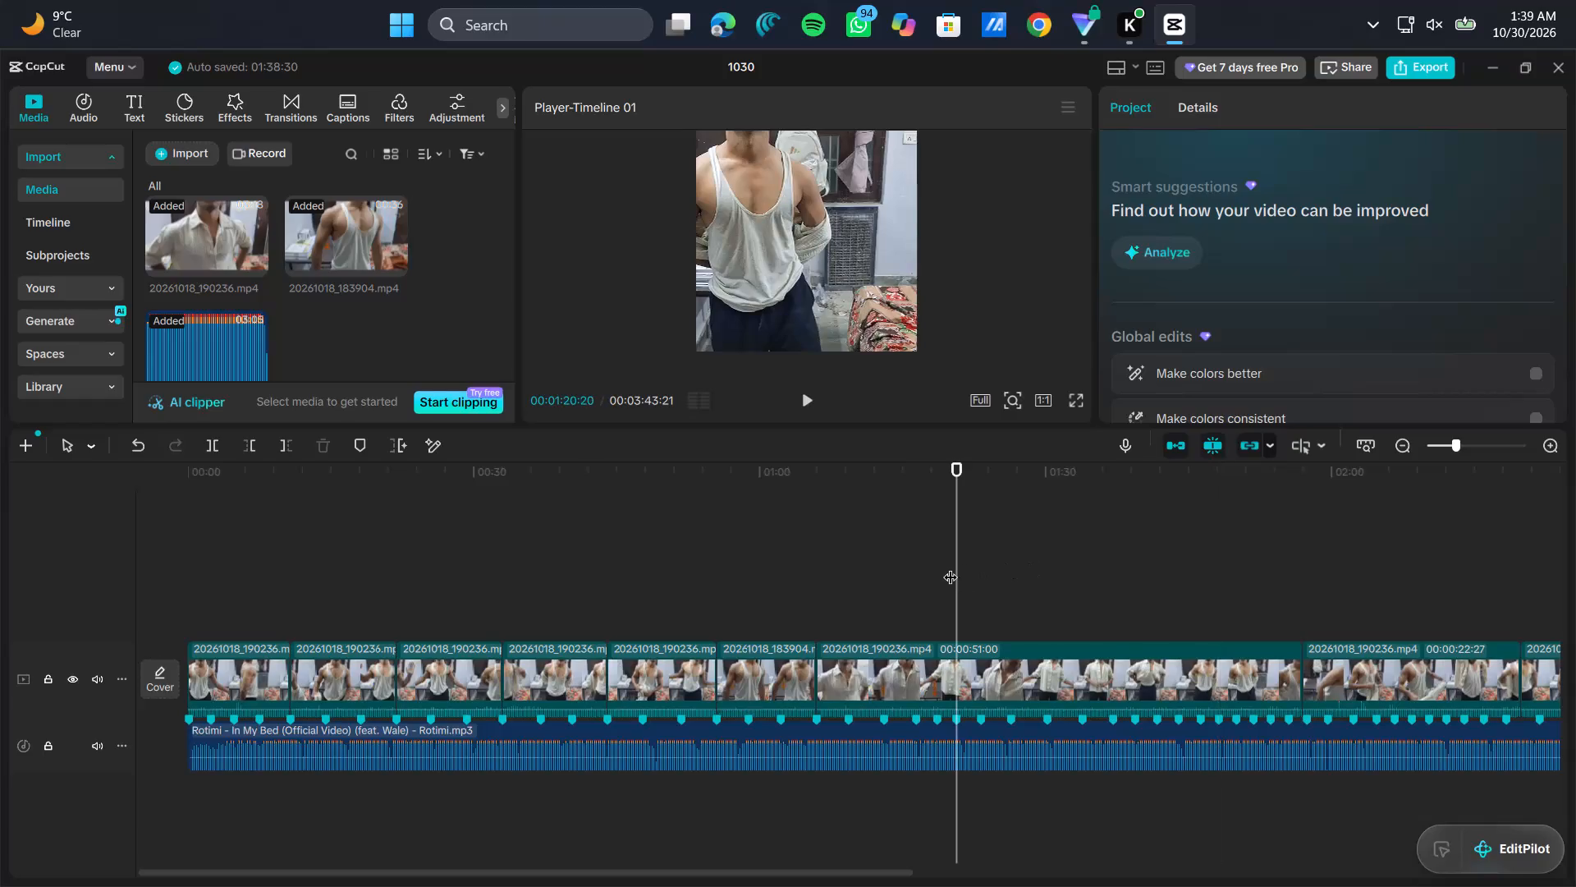
Split the 00:00:51:00-long 20261018_190236.mp4 clip at 00:01:18:19.
drag(951, 567, 908, 574)
drag(908, 574, 937, 573)
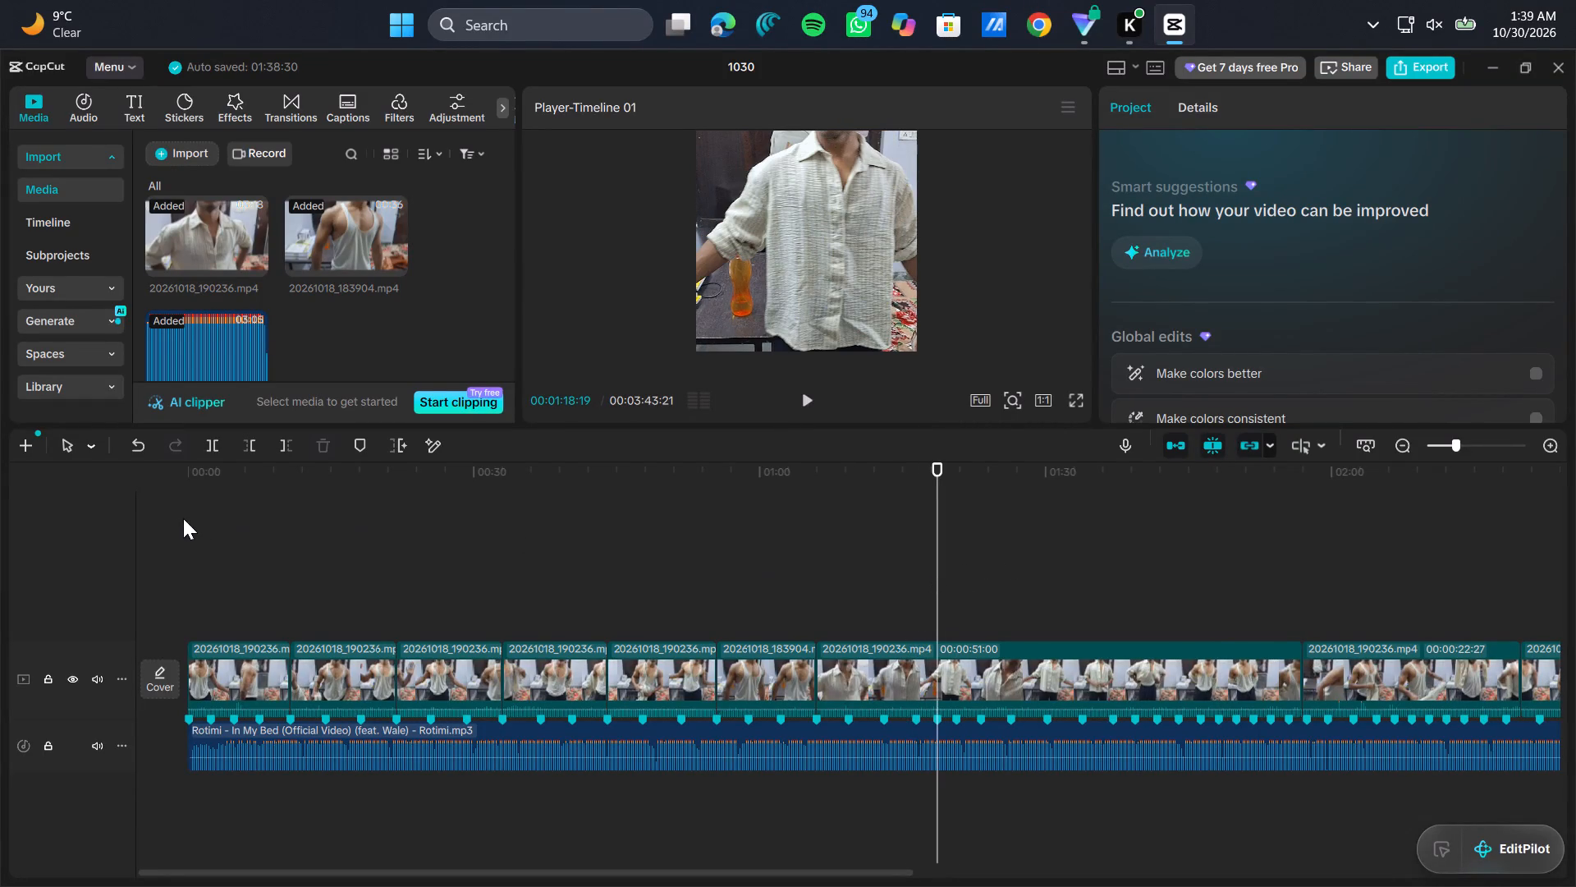
click(204, 451)
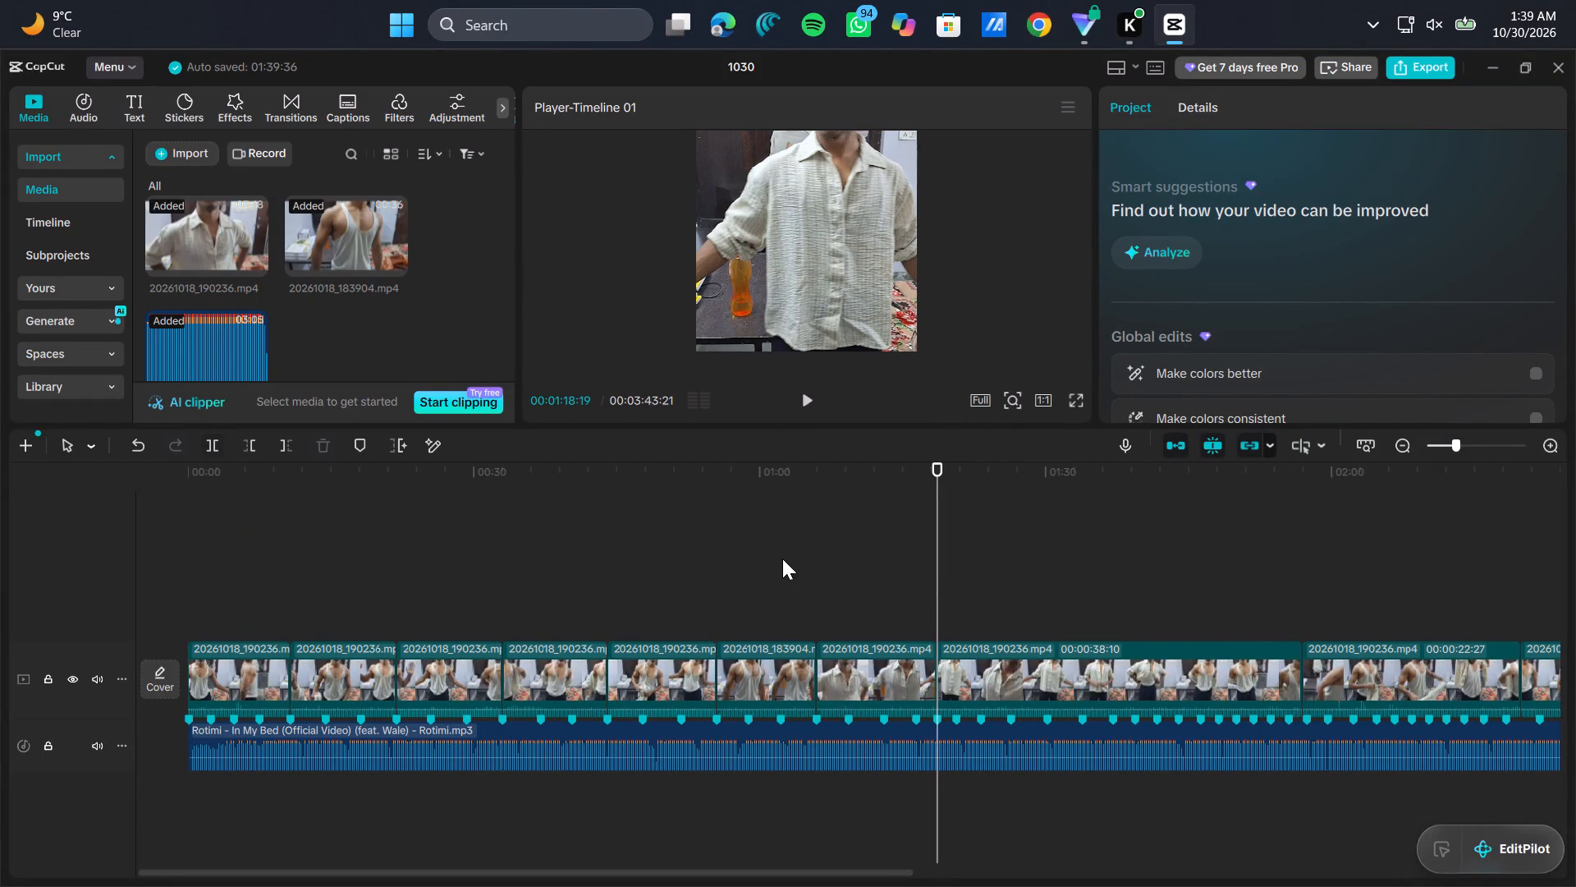
Move the first part of the split 20261018_190236.mp4 clip to fifth place and trim its end to the beat marker at about 00:00:55.
drag(866, 661, 616, 668)
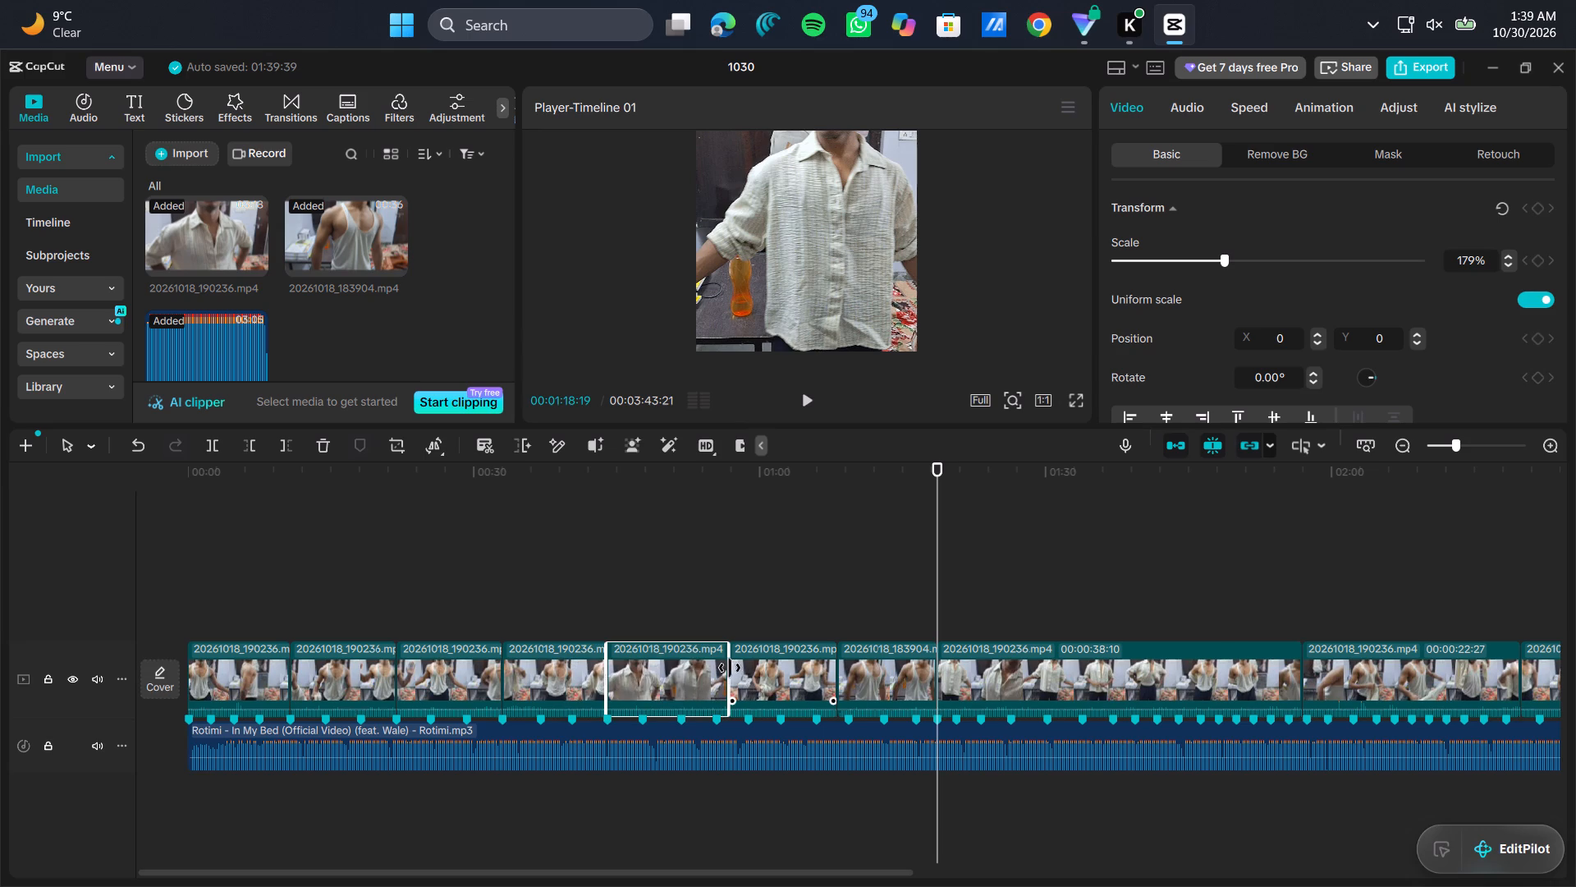
drag(727, 670, 712, 673)
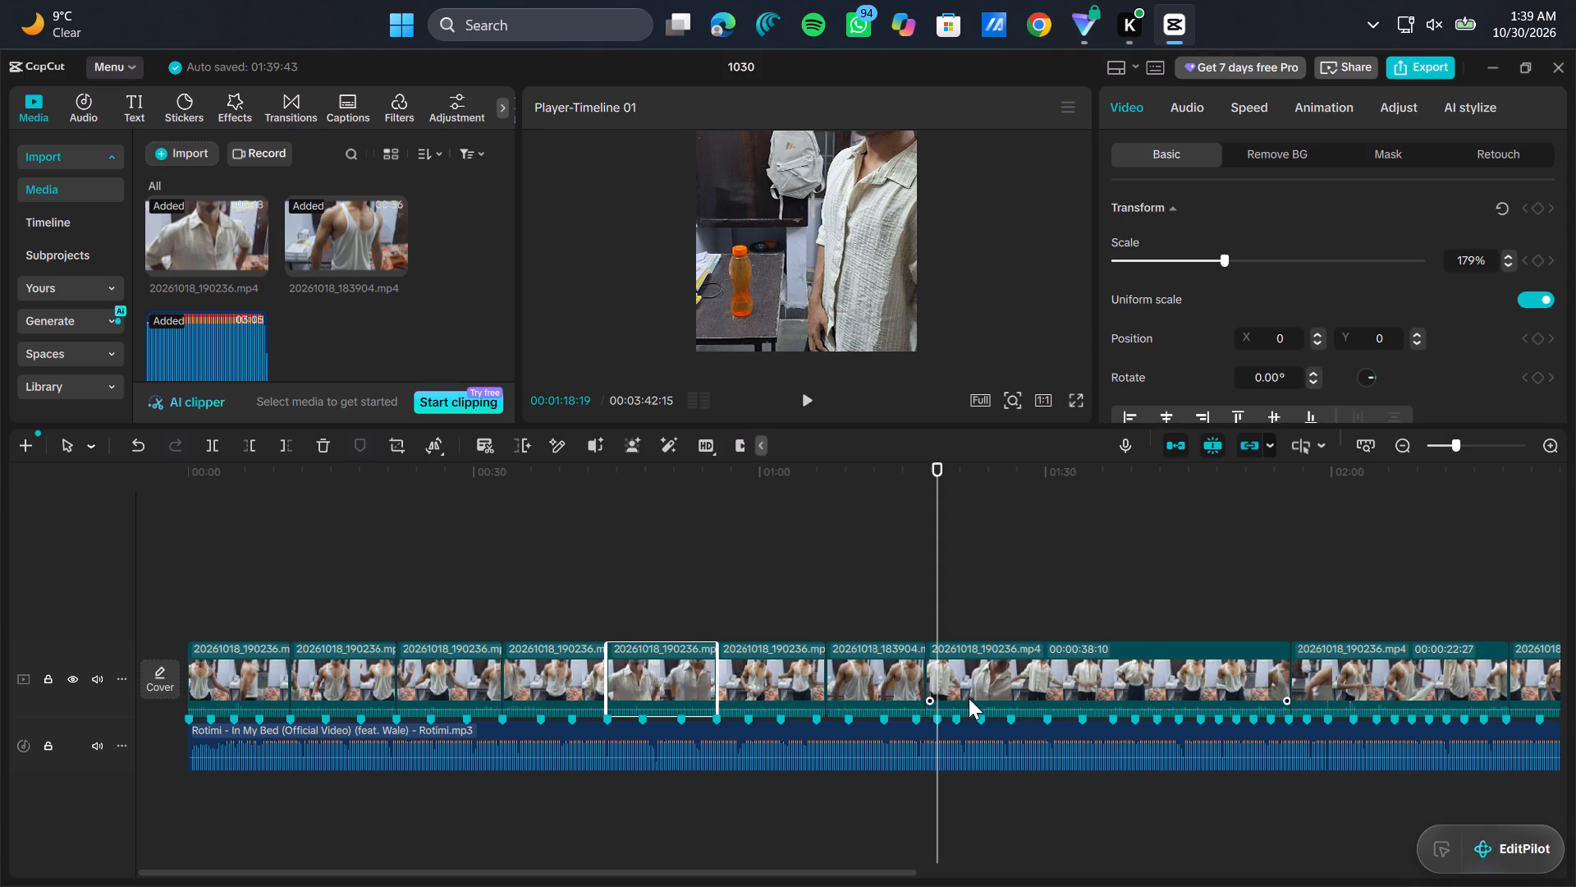
scroll(969, 698, left, 2)
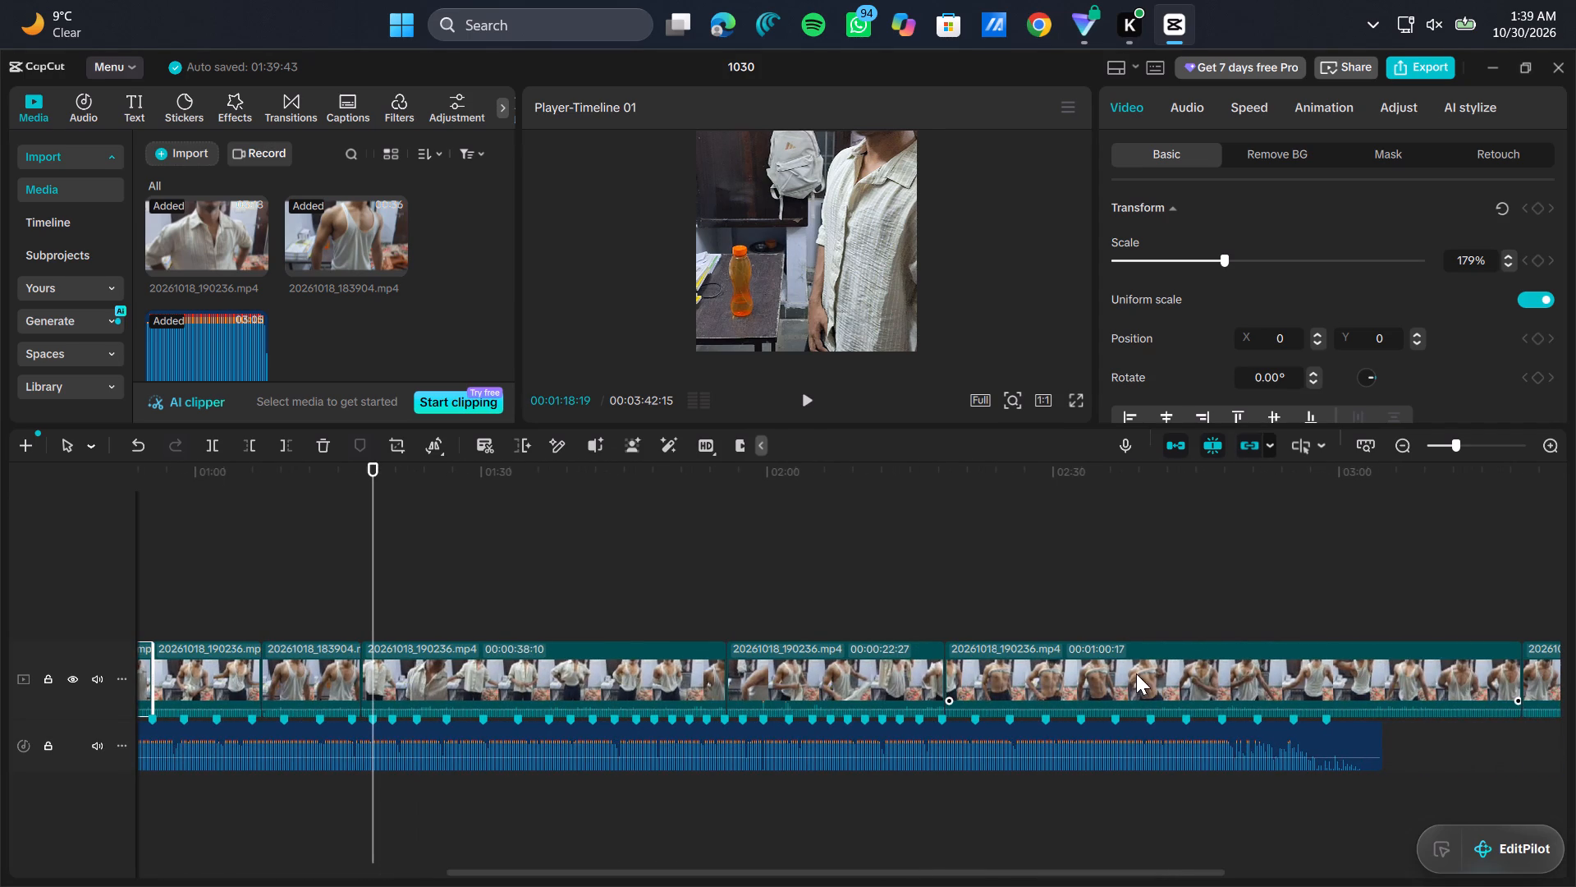
scroll(1136, 673, left, 1)
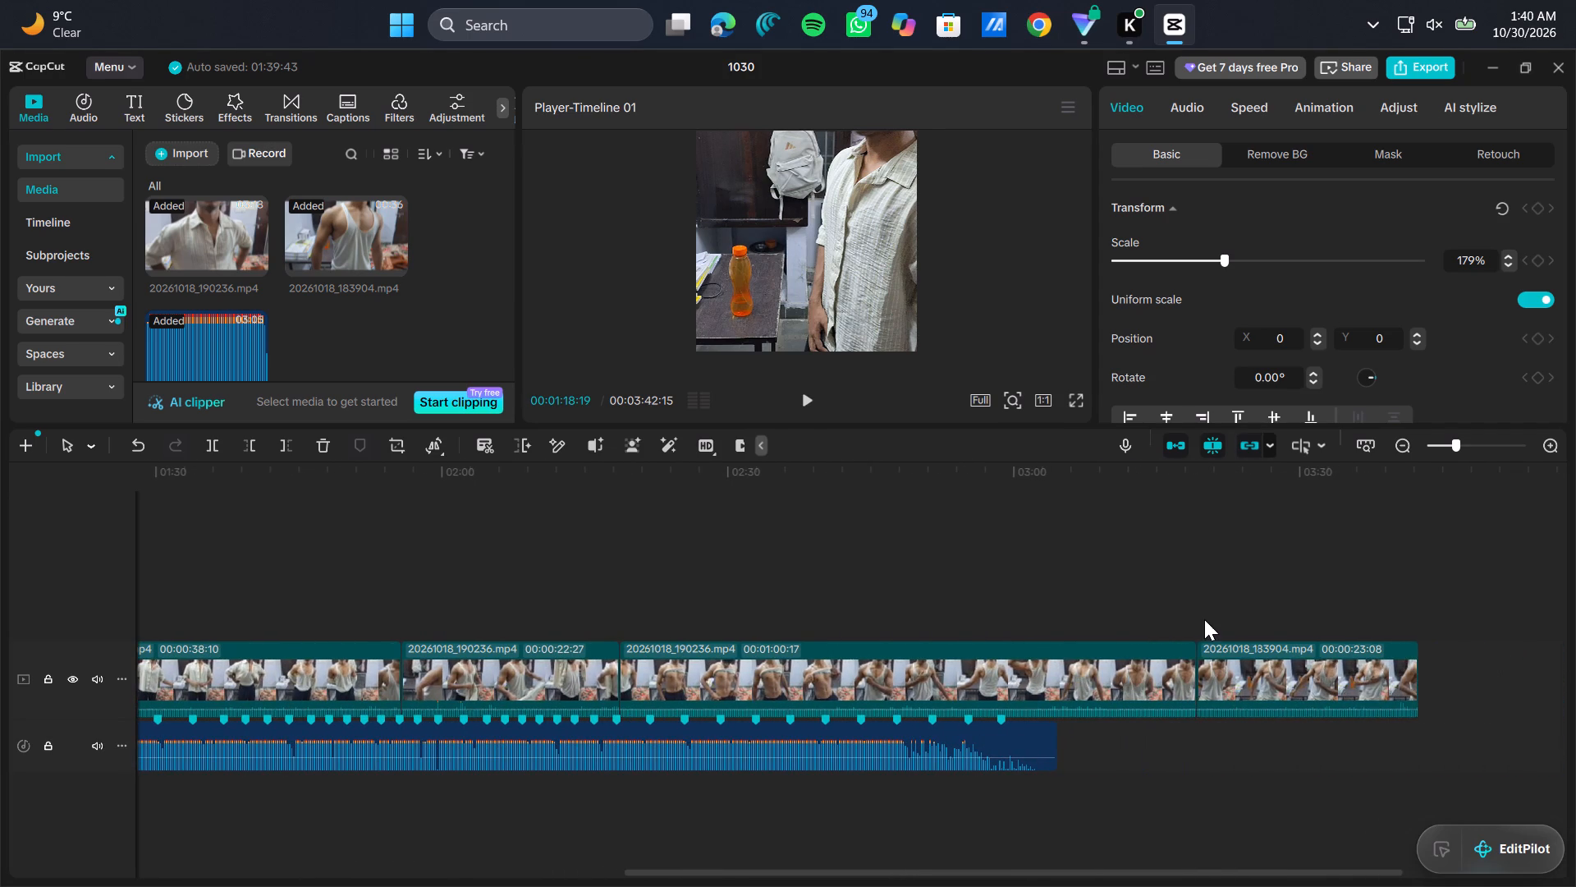
click(1203, 611)
drag(1203, 611, 1205, 611)
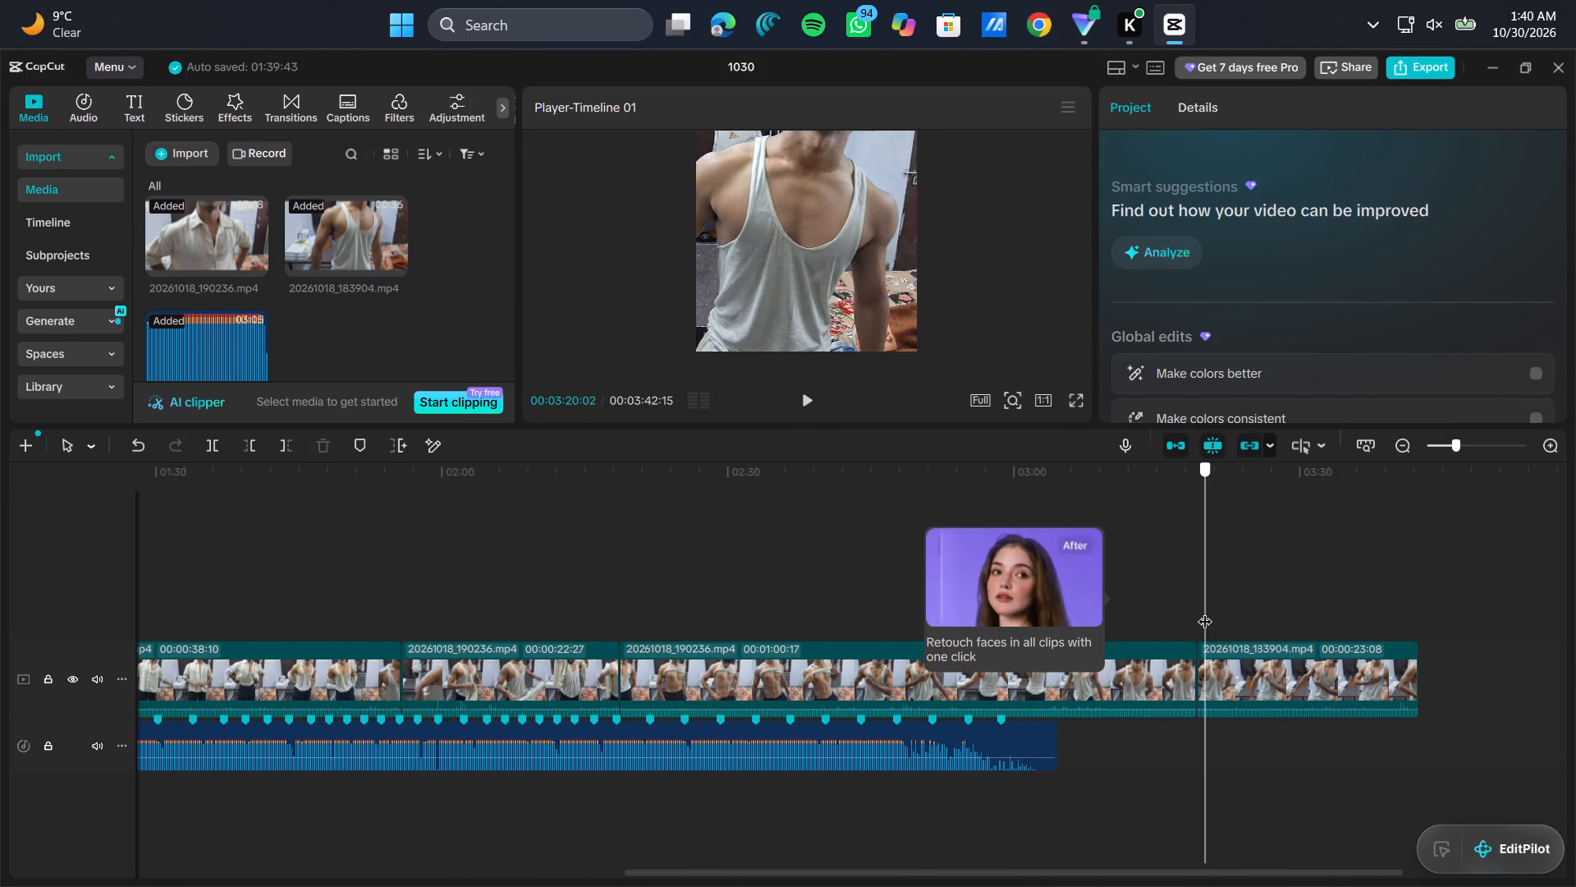
drag(1205, 611, 1303, 598)
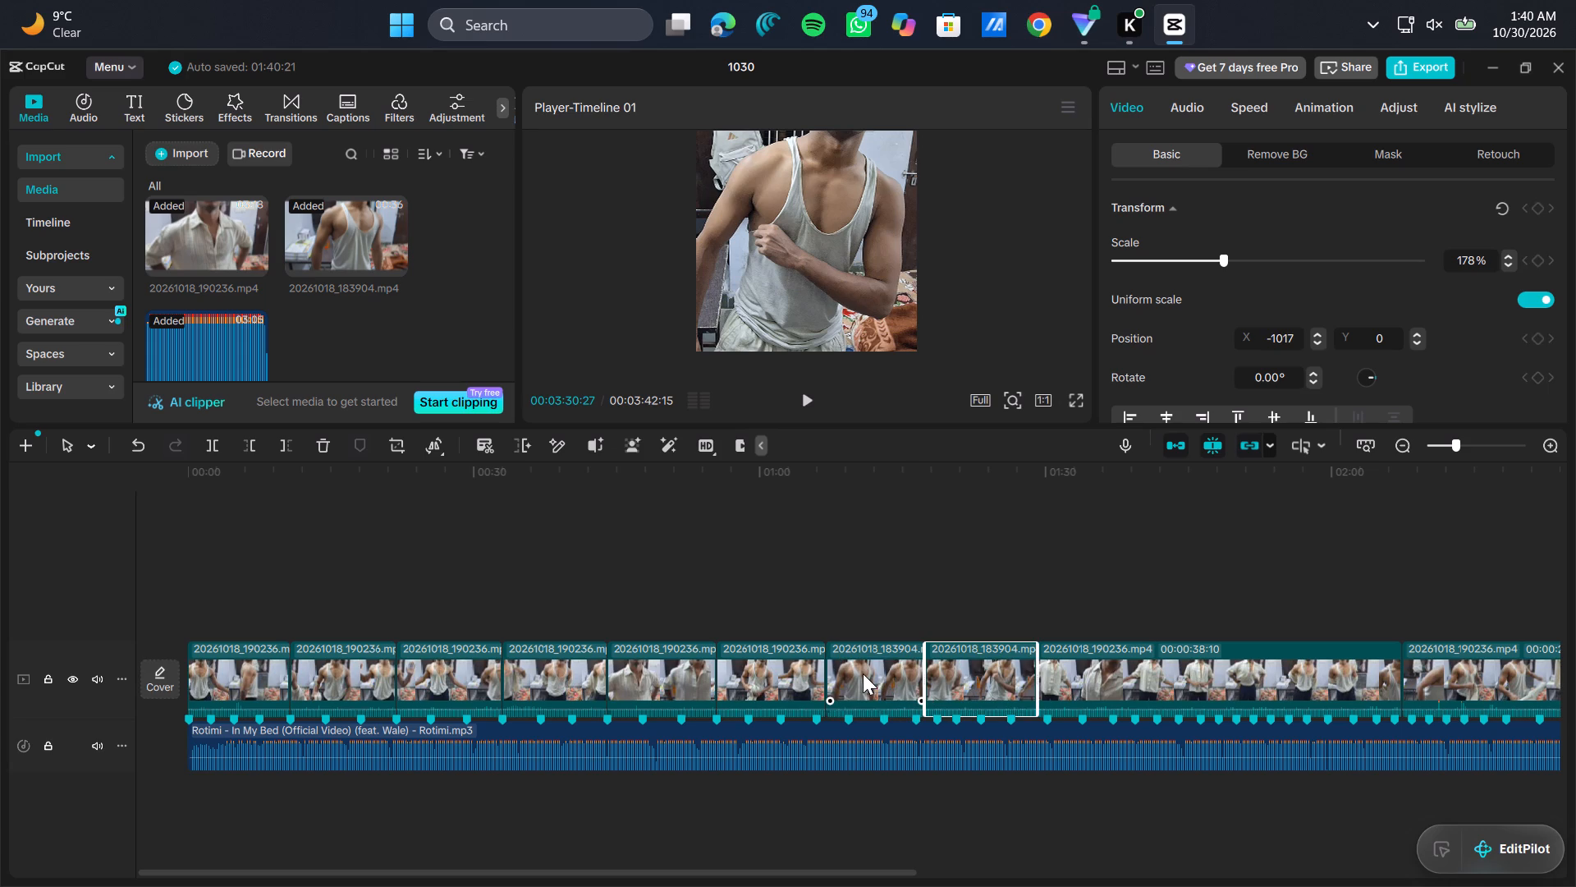
Trim the ends of the sixth and eighth segments to the beat markers at about 00:01:06 and 00:01:26.
click(793, 673)
drag(831, 669, 818, 673)
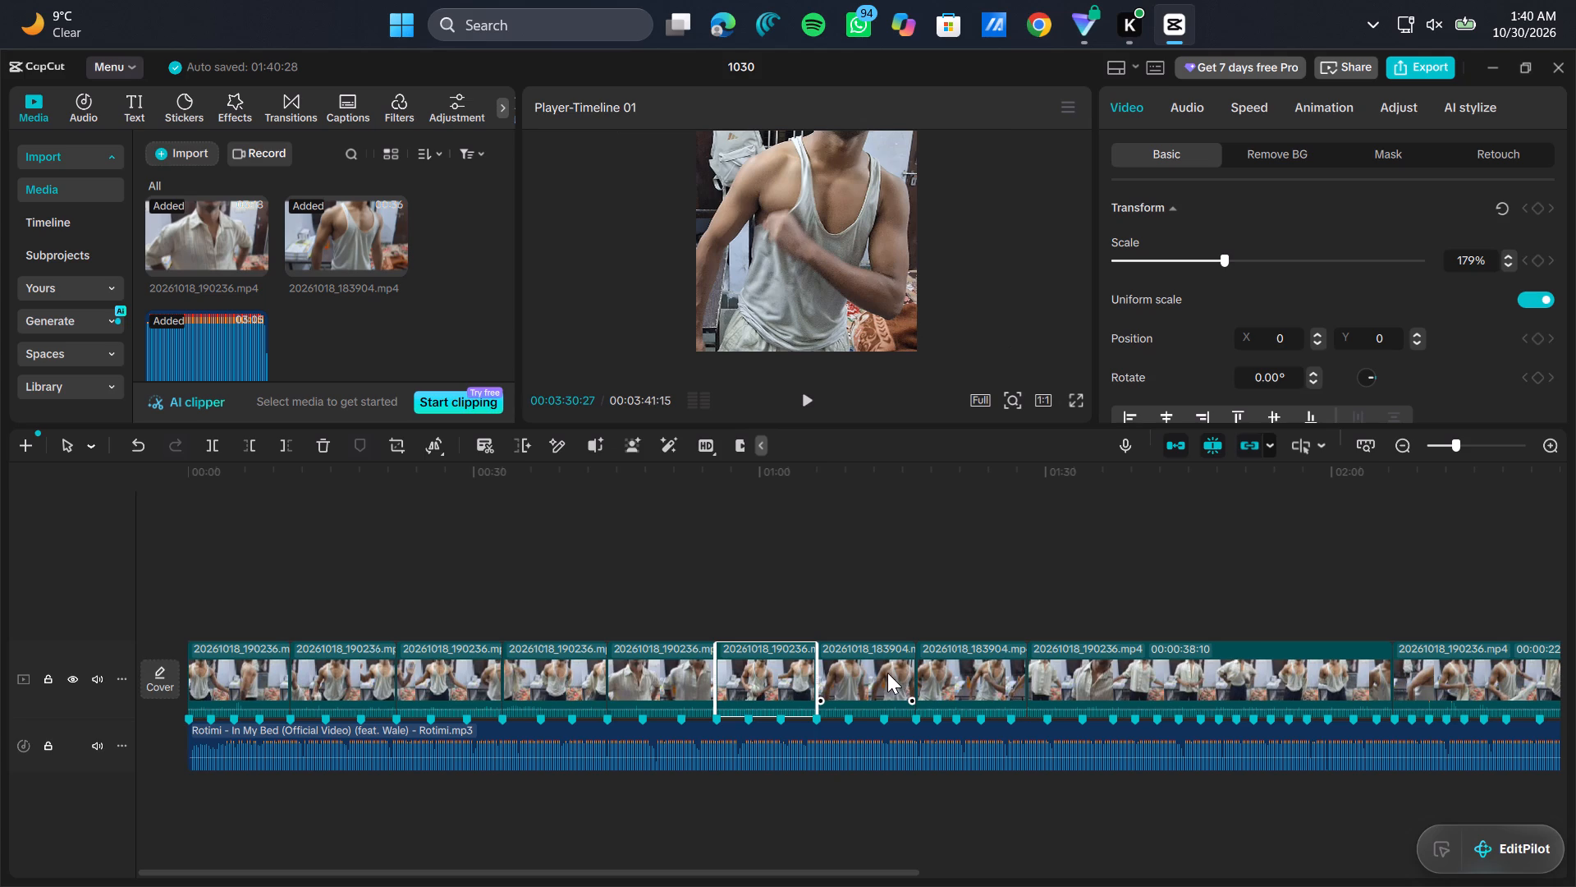
click(890, 673)
click(918, 668)
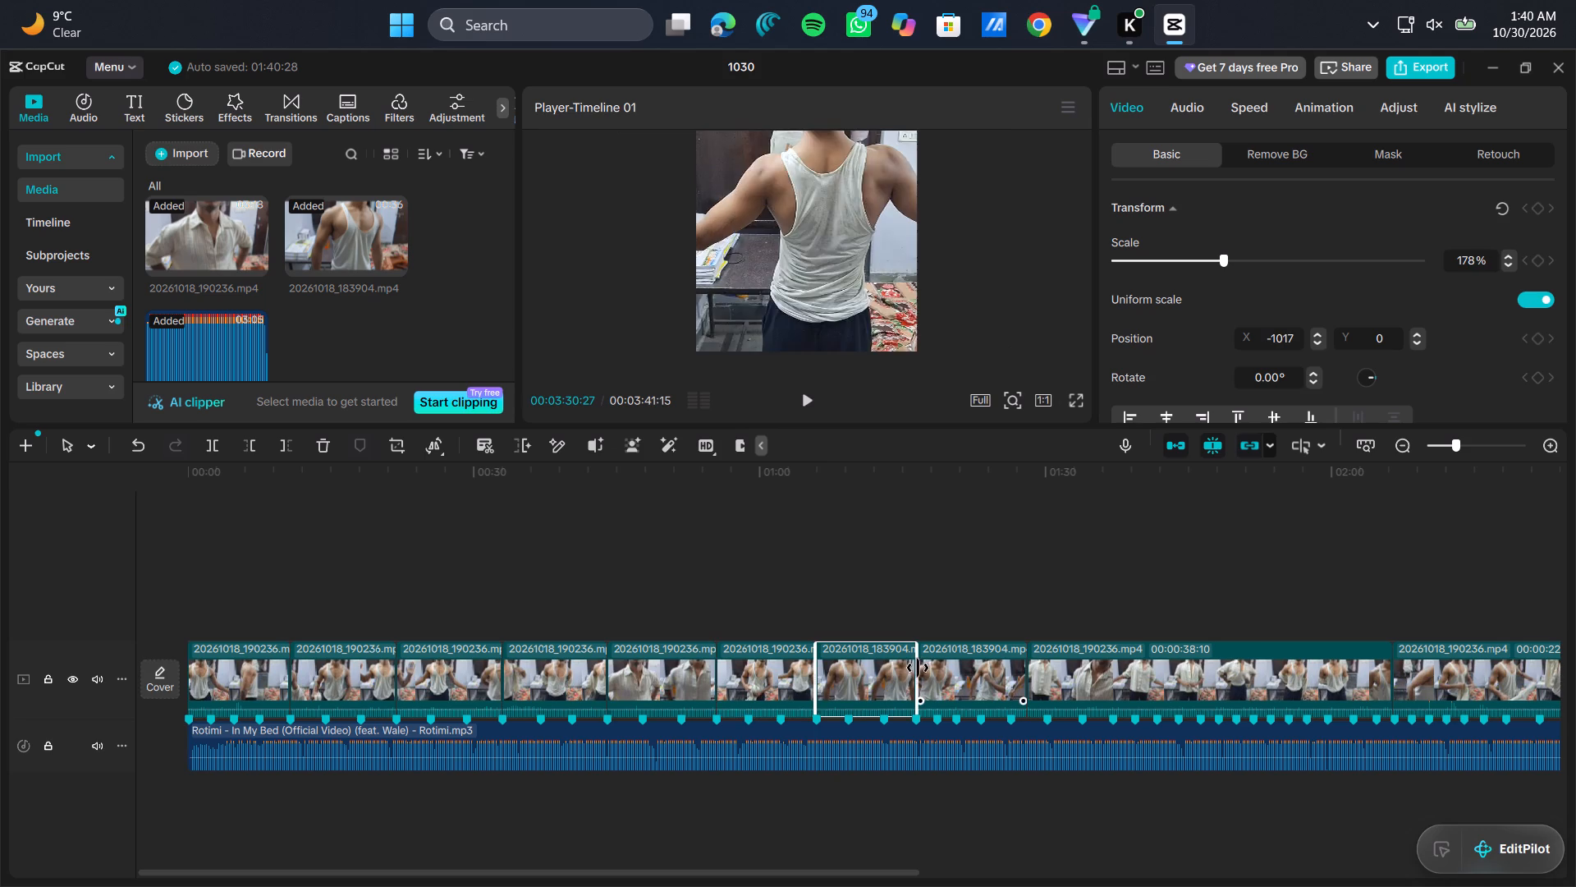
click(992, 669)
drag(1026, 662, 1006, 664)
Return the playhead to 00:00:00:00 and play the edited sequence from the start.
scroll(1114, 637, left, 3)
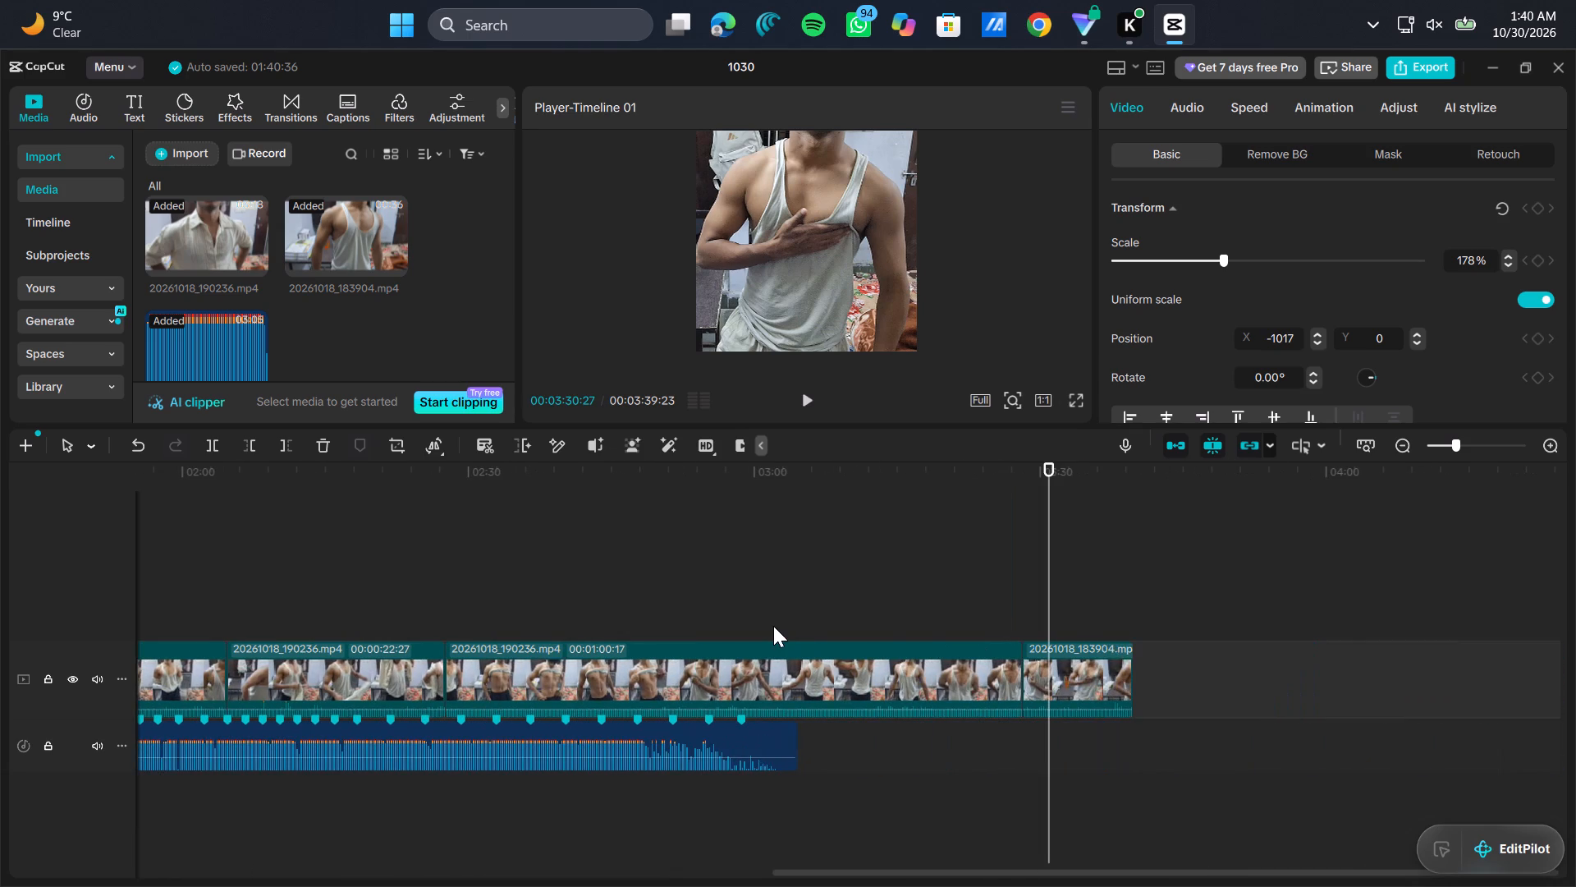
scroll(773, 626, right, 14)
click(653, 581)
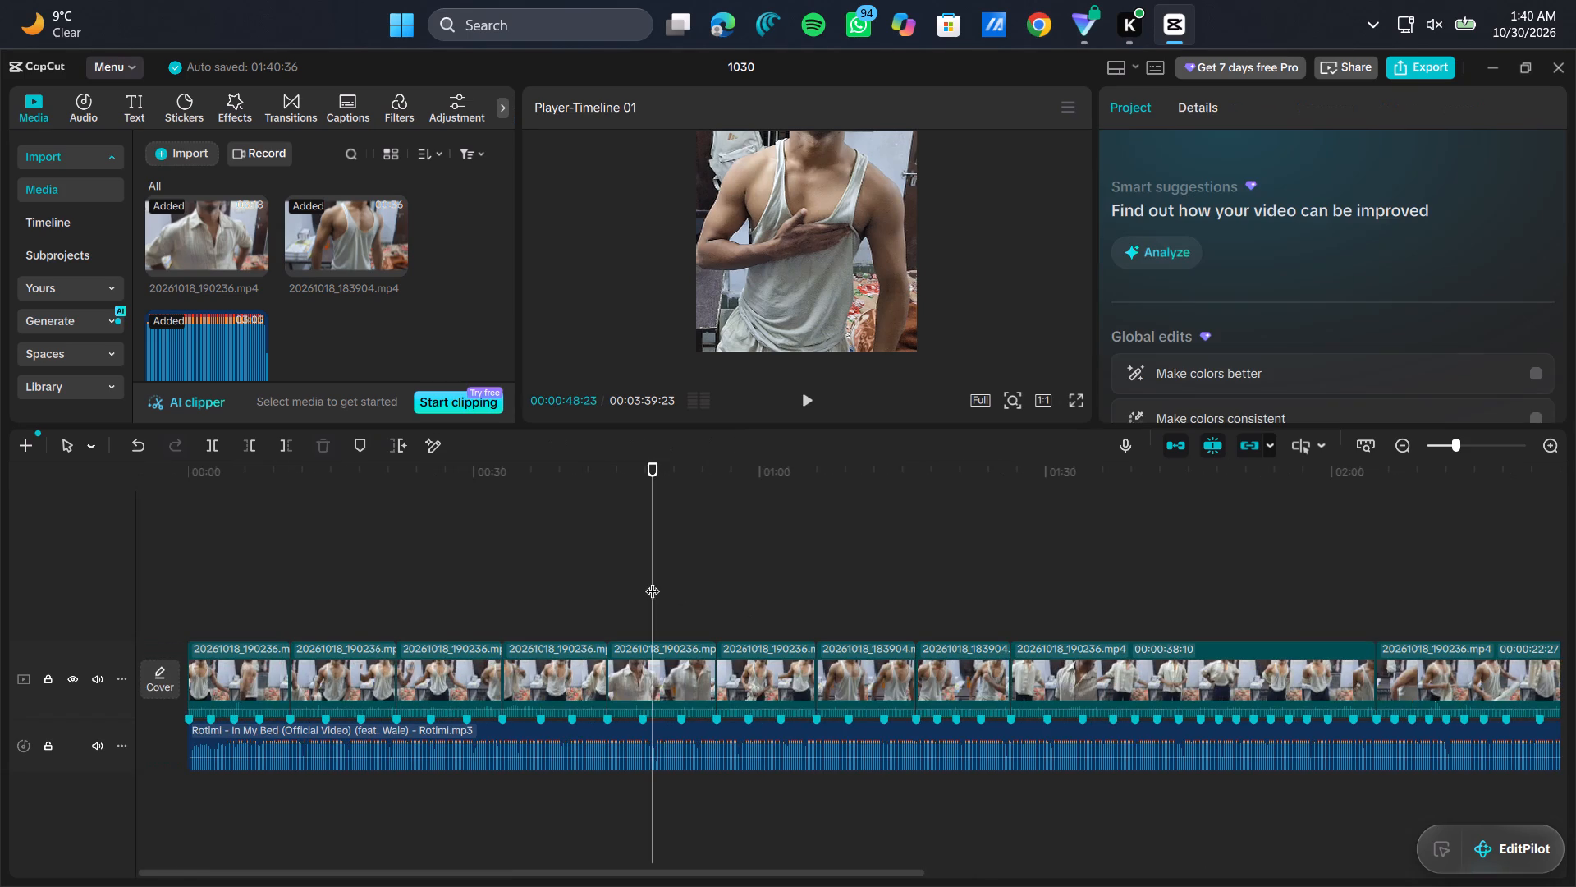
drag(653, 581, 1, 886)
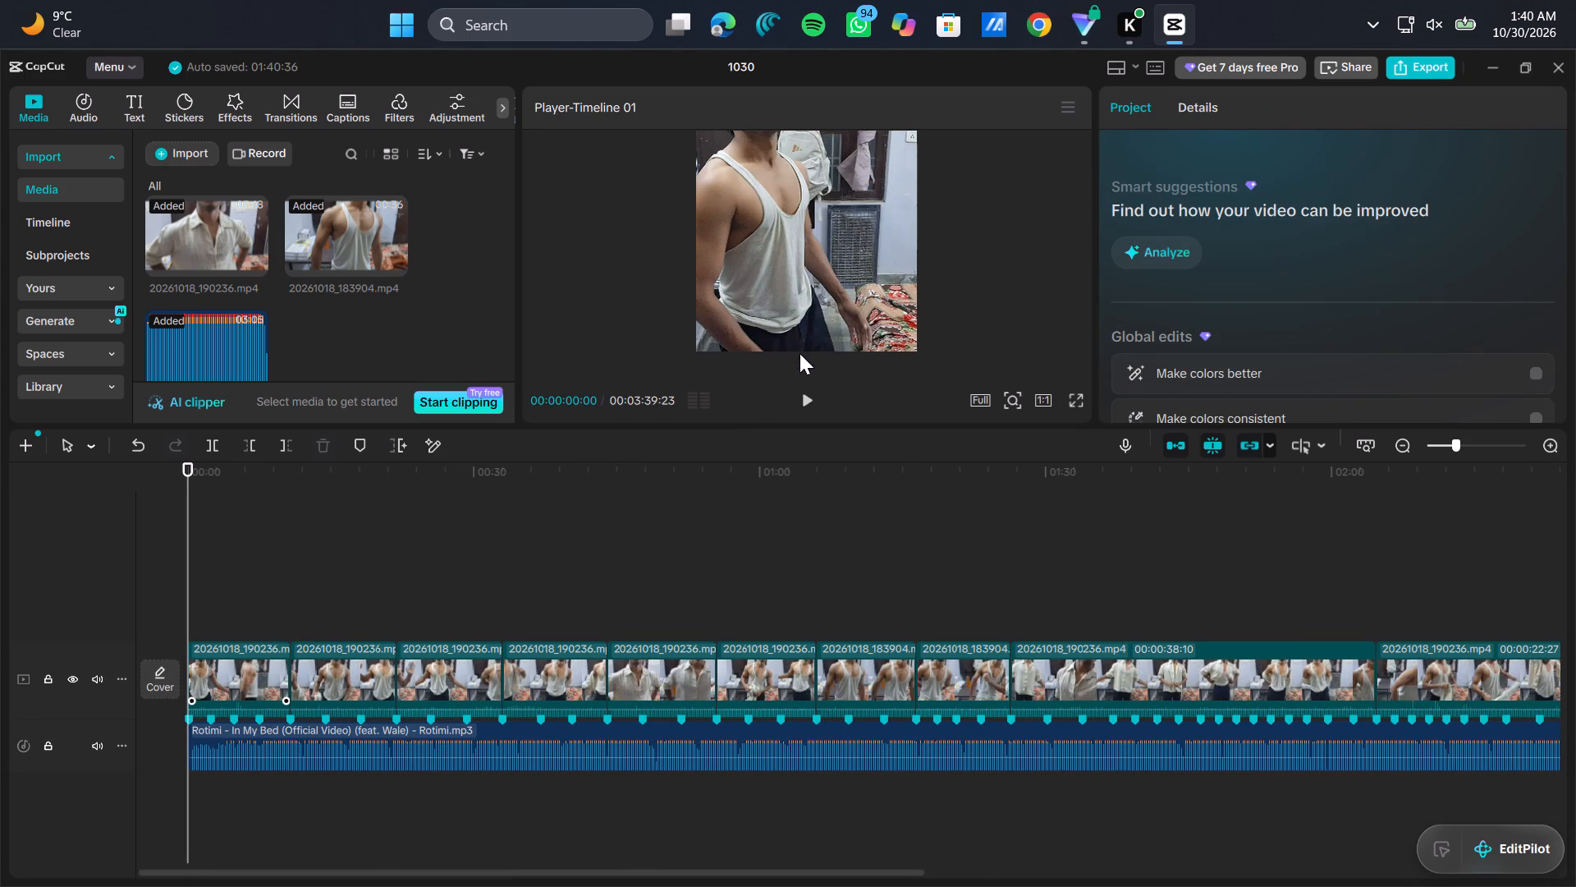
click(804, 394)
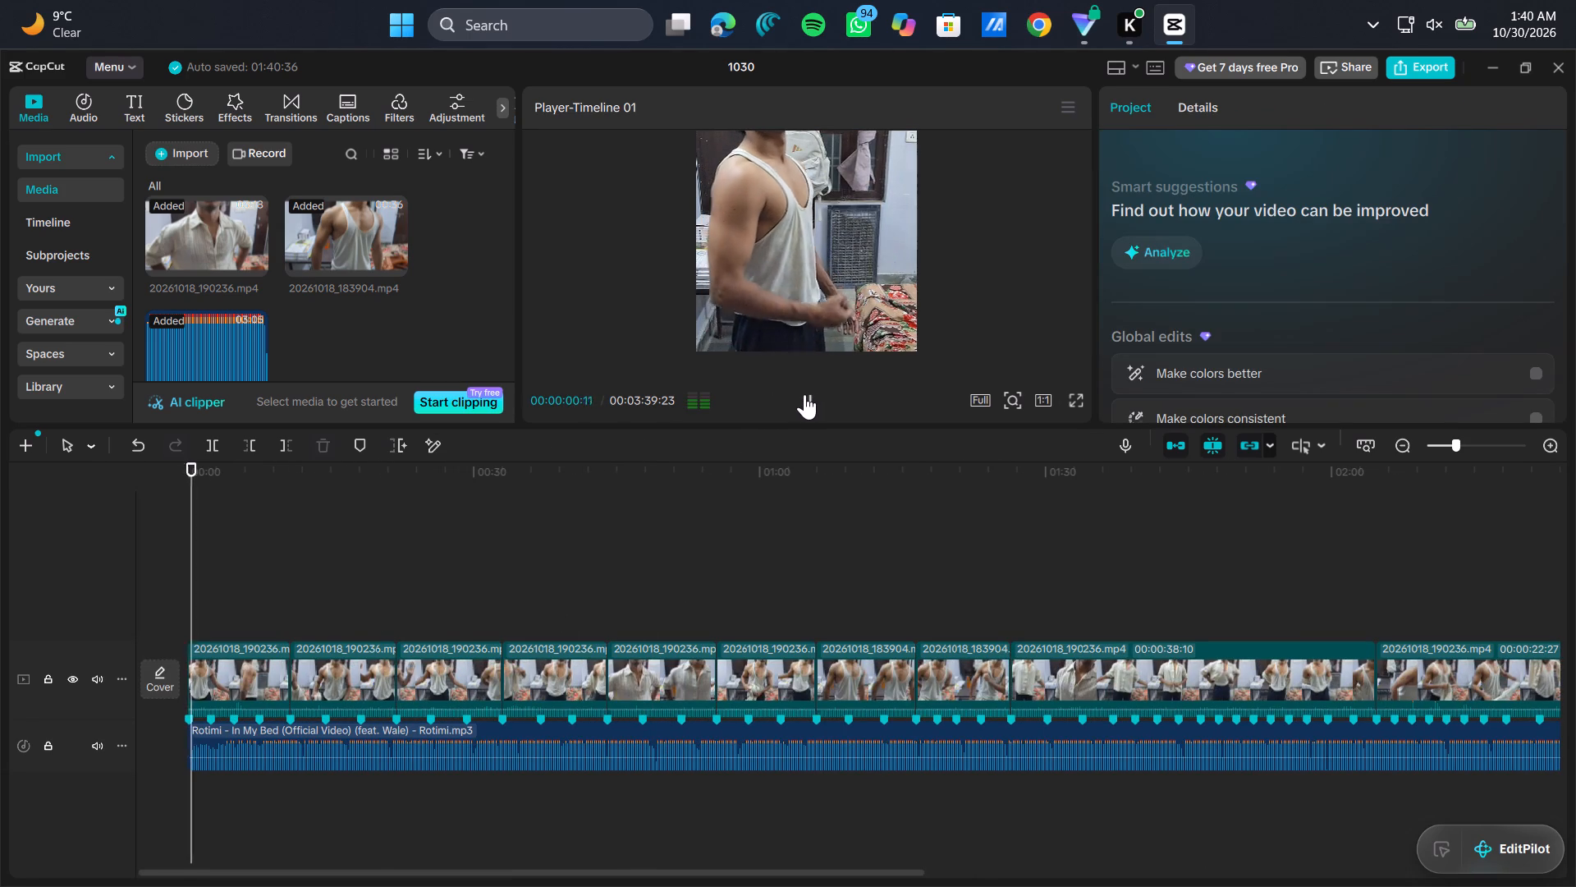
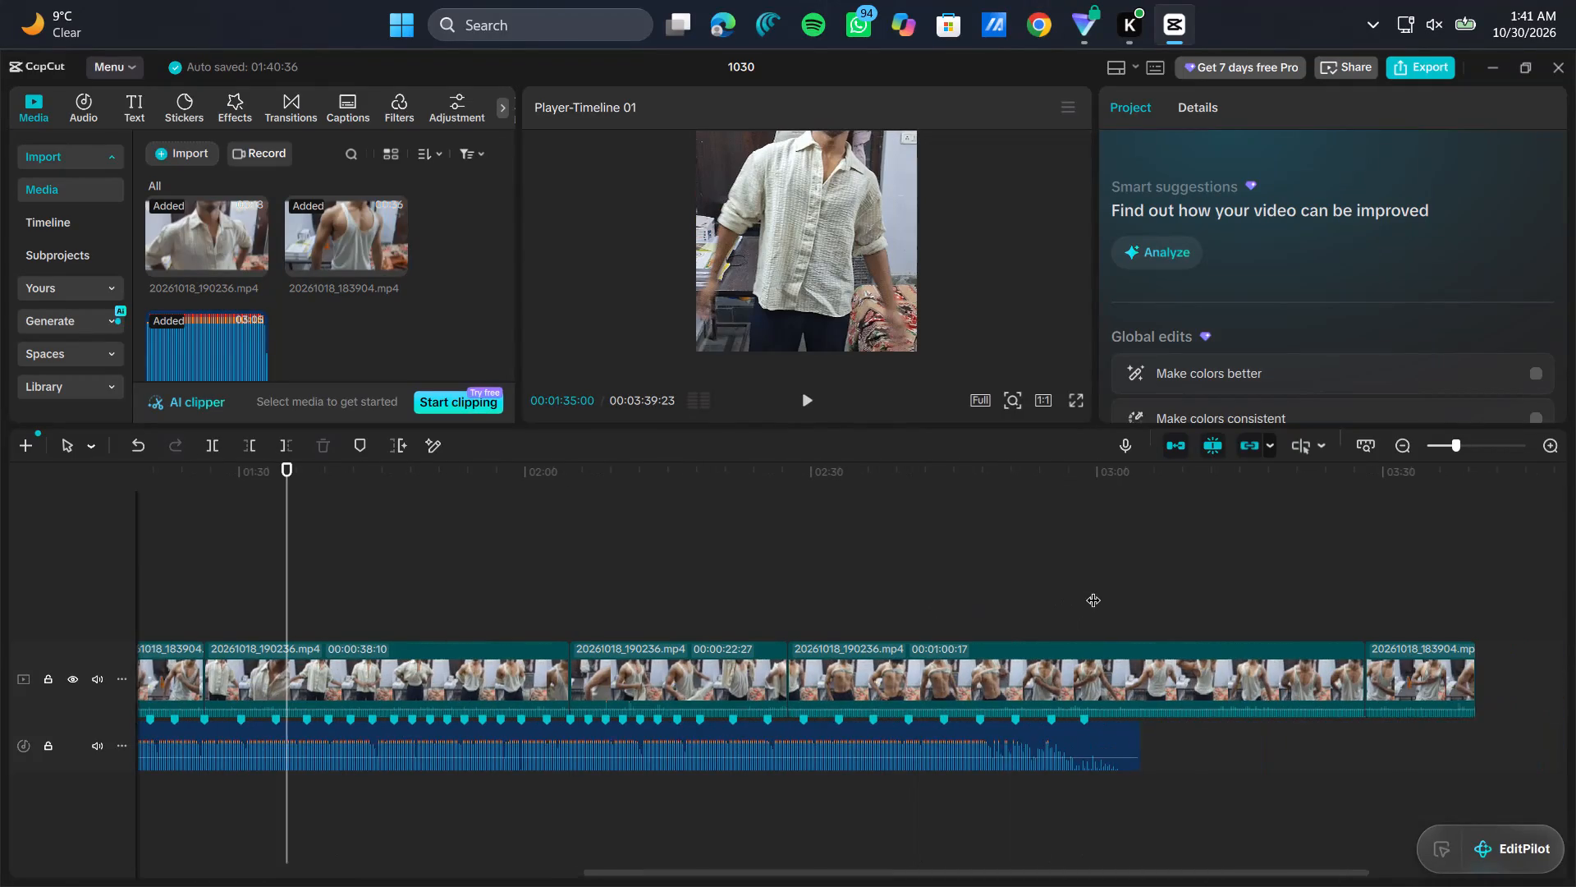
Split the 00:01:00:17-long 20261018_190236.mp4 clip at the beat marker at 00:02:40:07.
click(760, 607)
drag(760, 607, 783, 606)
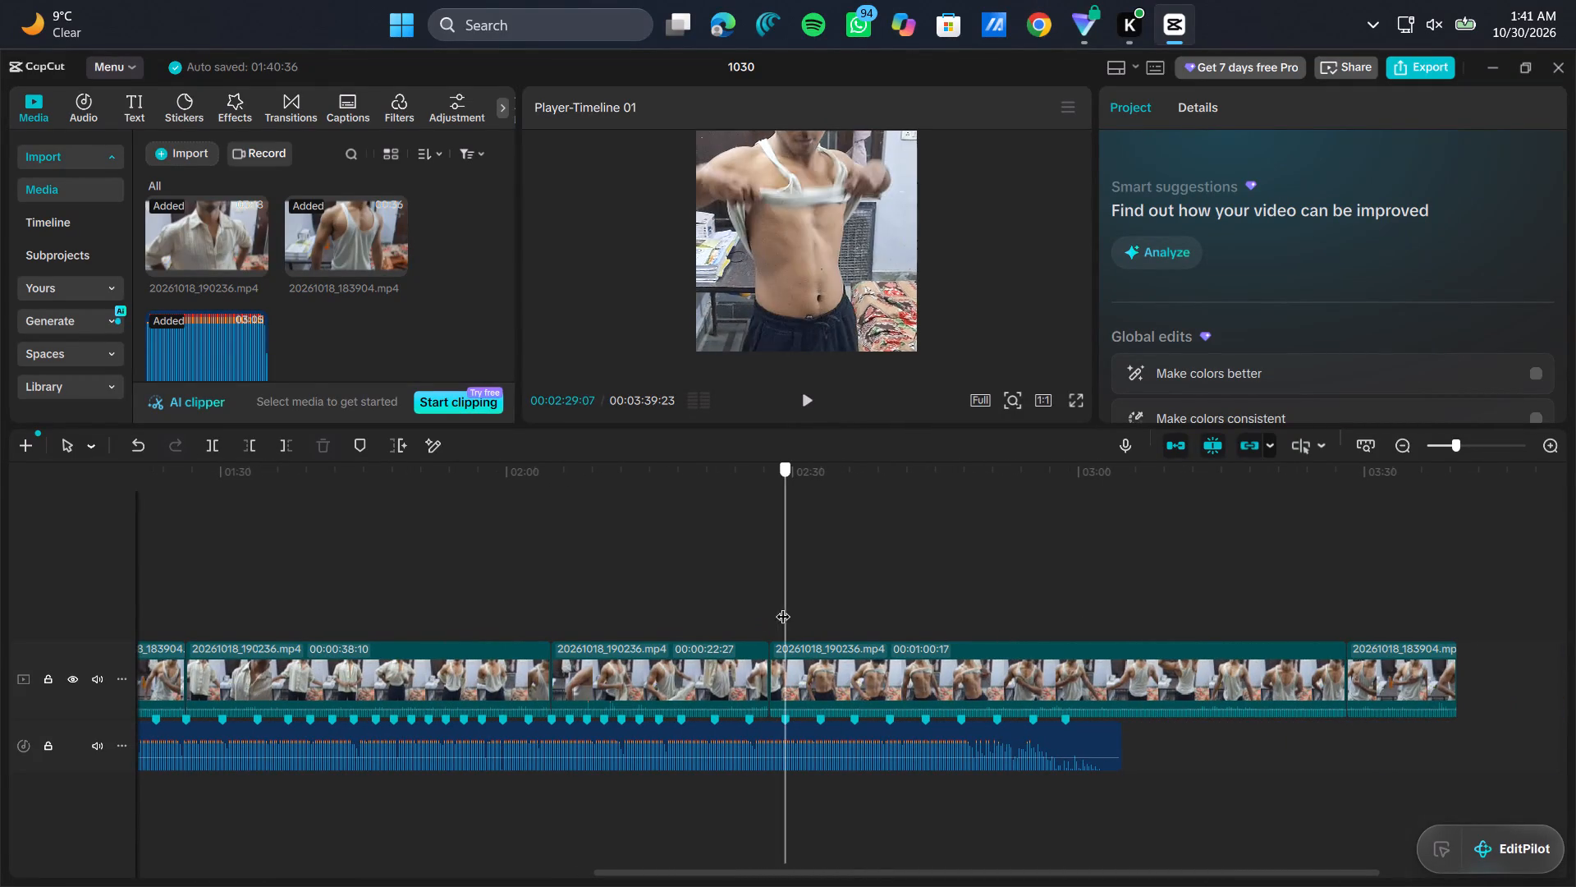
drag(783, 606, 854, 613)
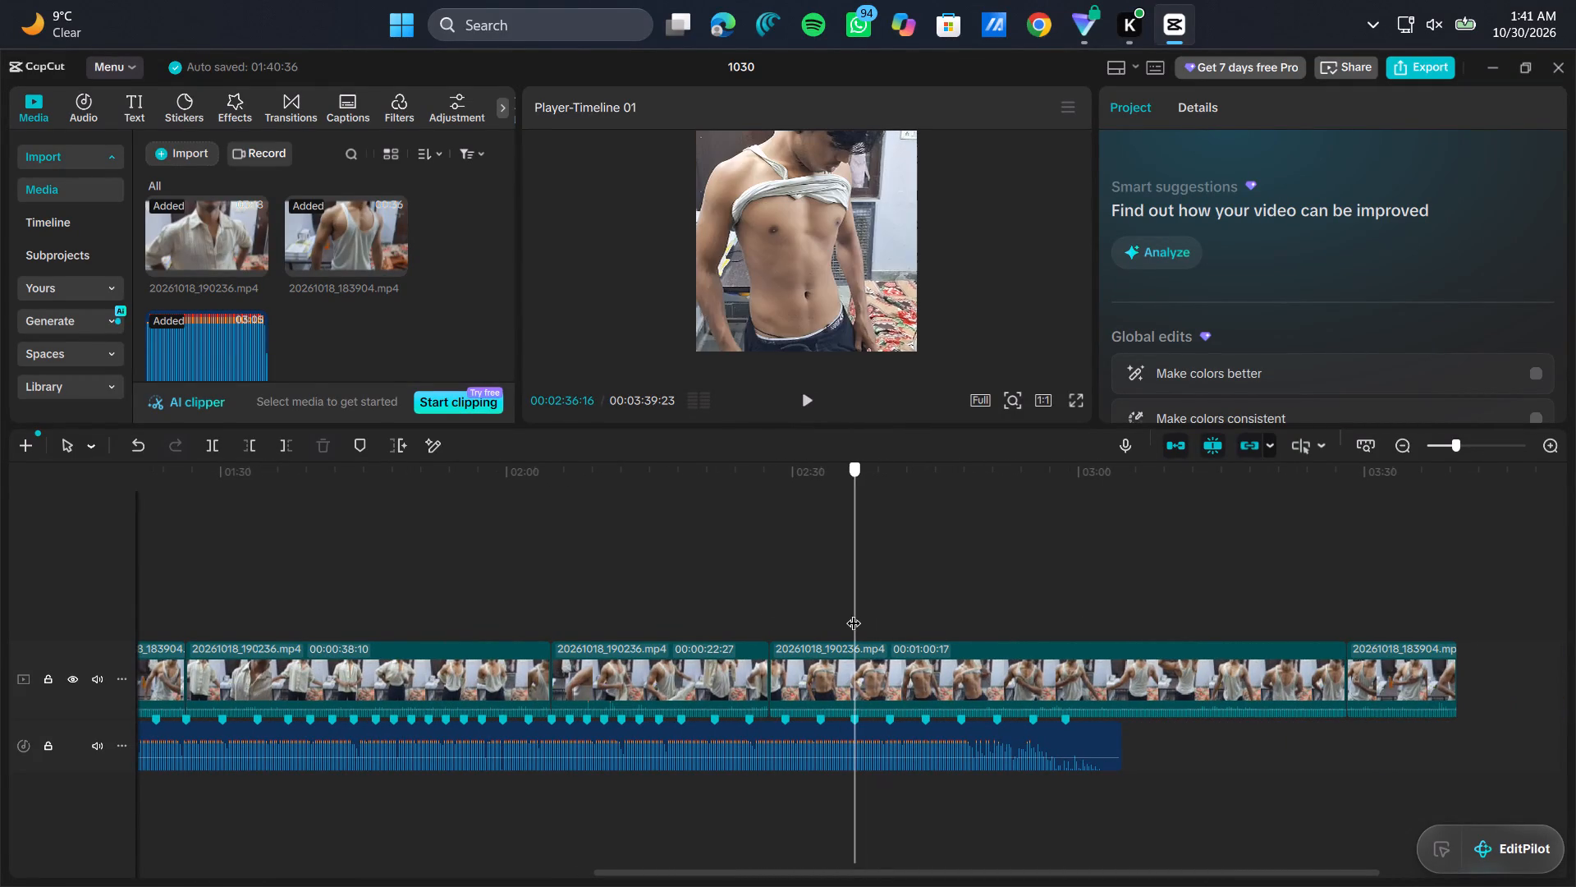
drag(854, 613, 889, 608)
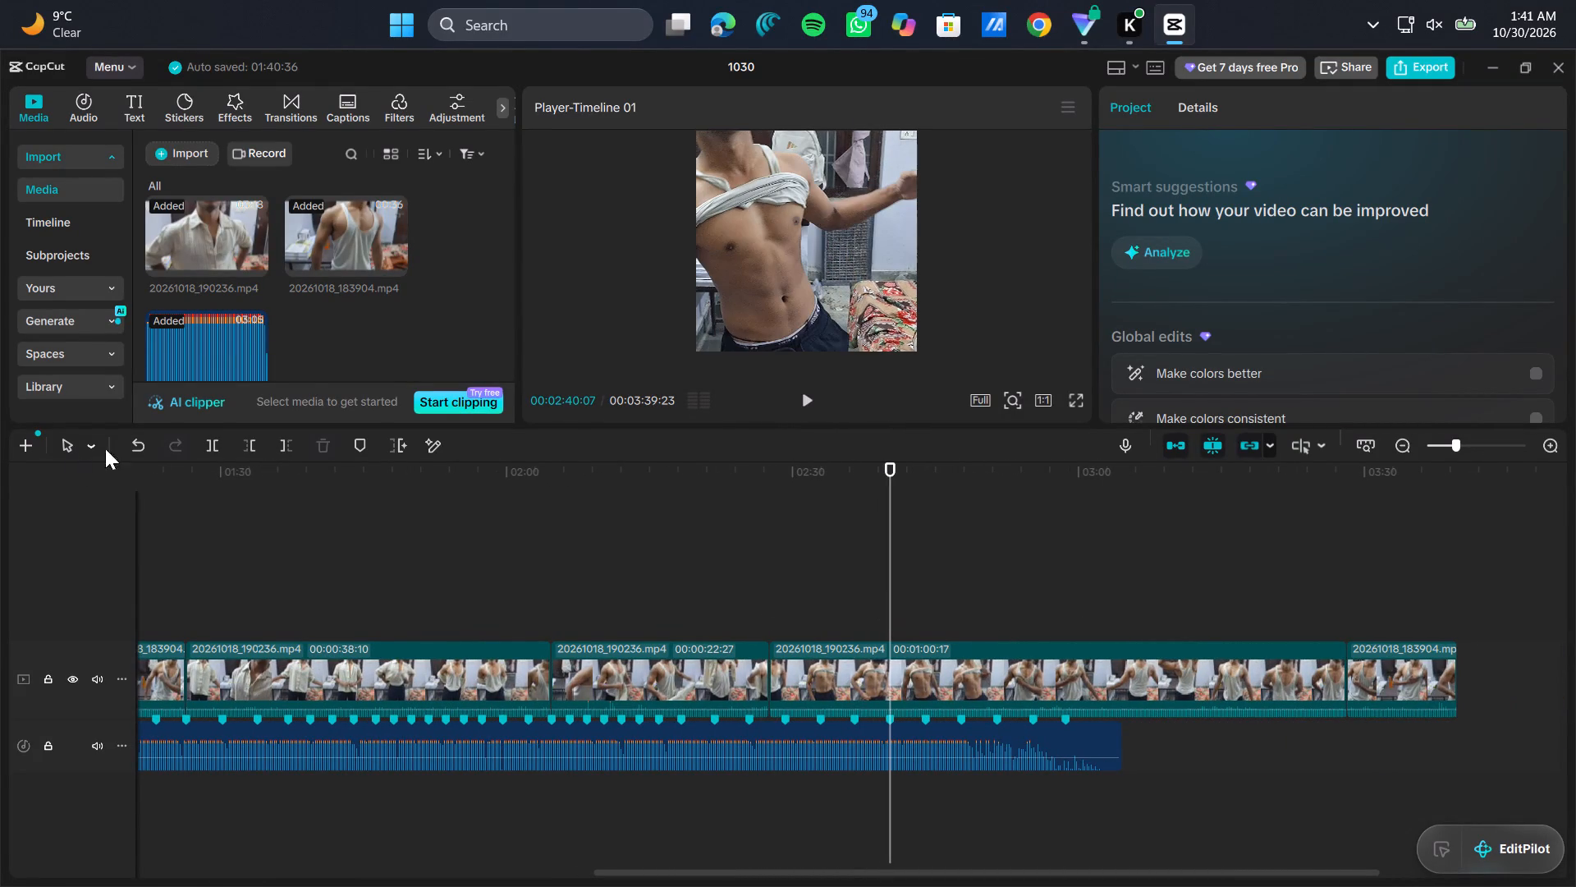
click(218, 443)
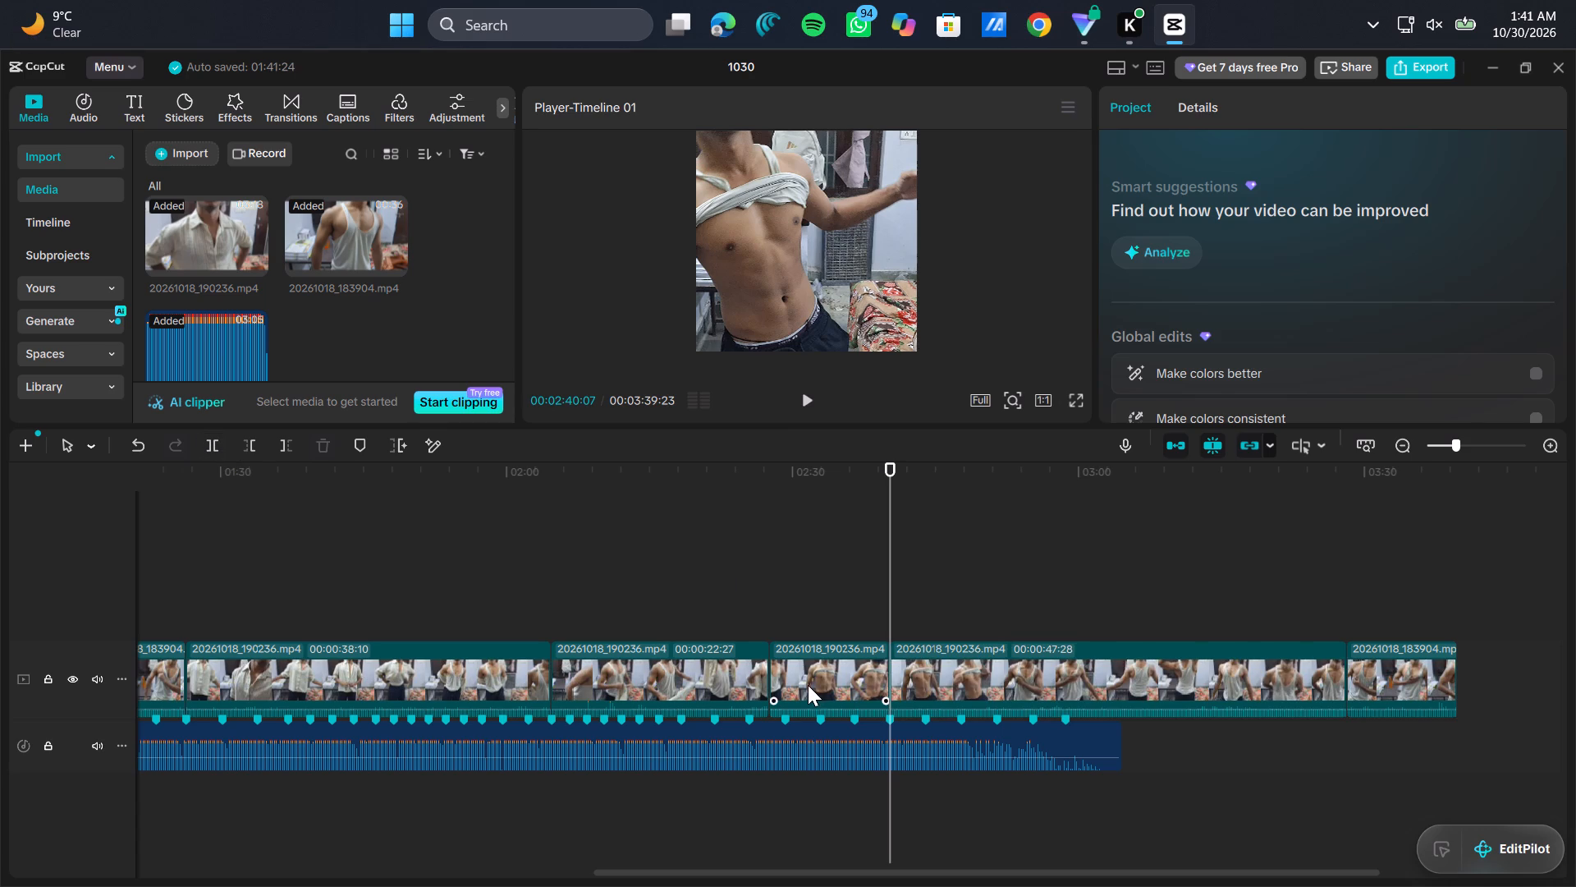
Move the first part of that split clip directly ahead of the 00:00:38:10-long clip and trim its end to the beat marker at 00:01:37:03.
drag(808, 685, 0, 886)
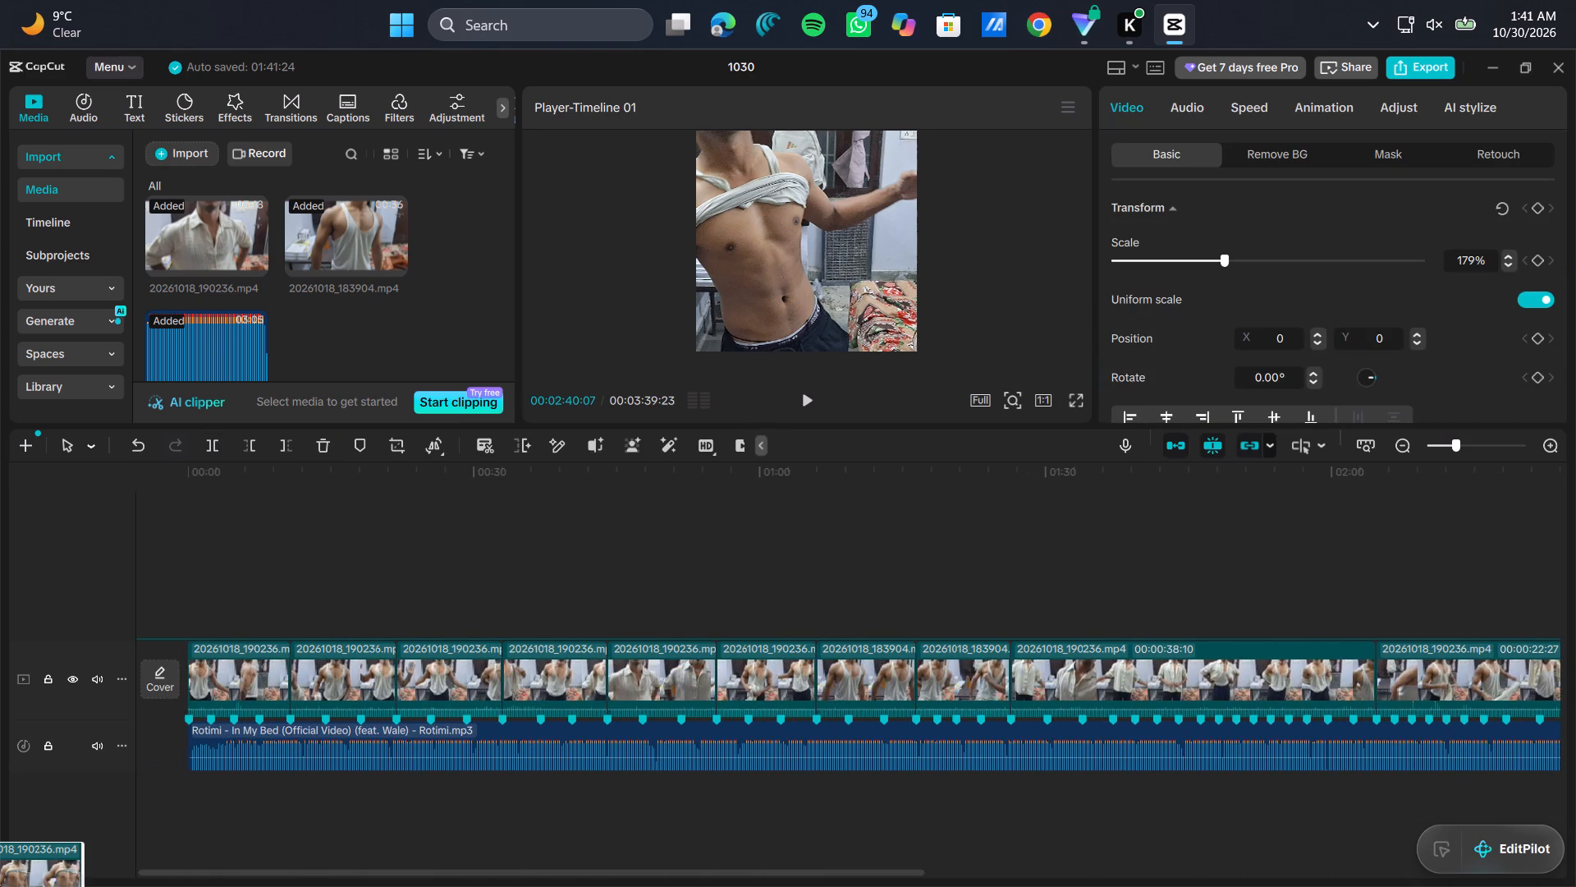
drag(0, 886, 1040, 664)
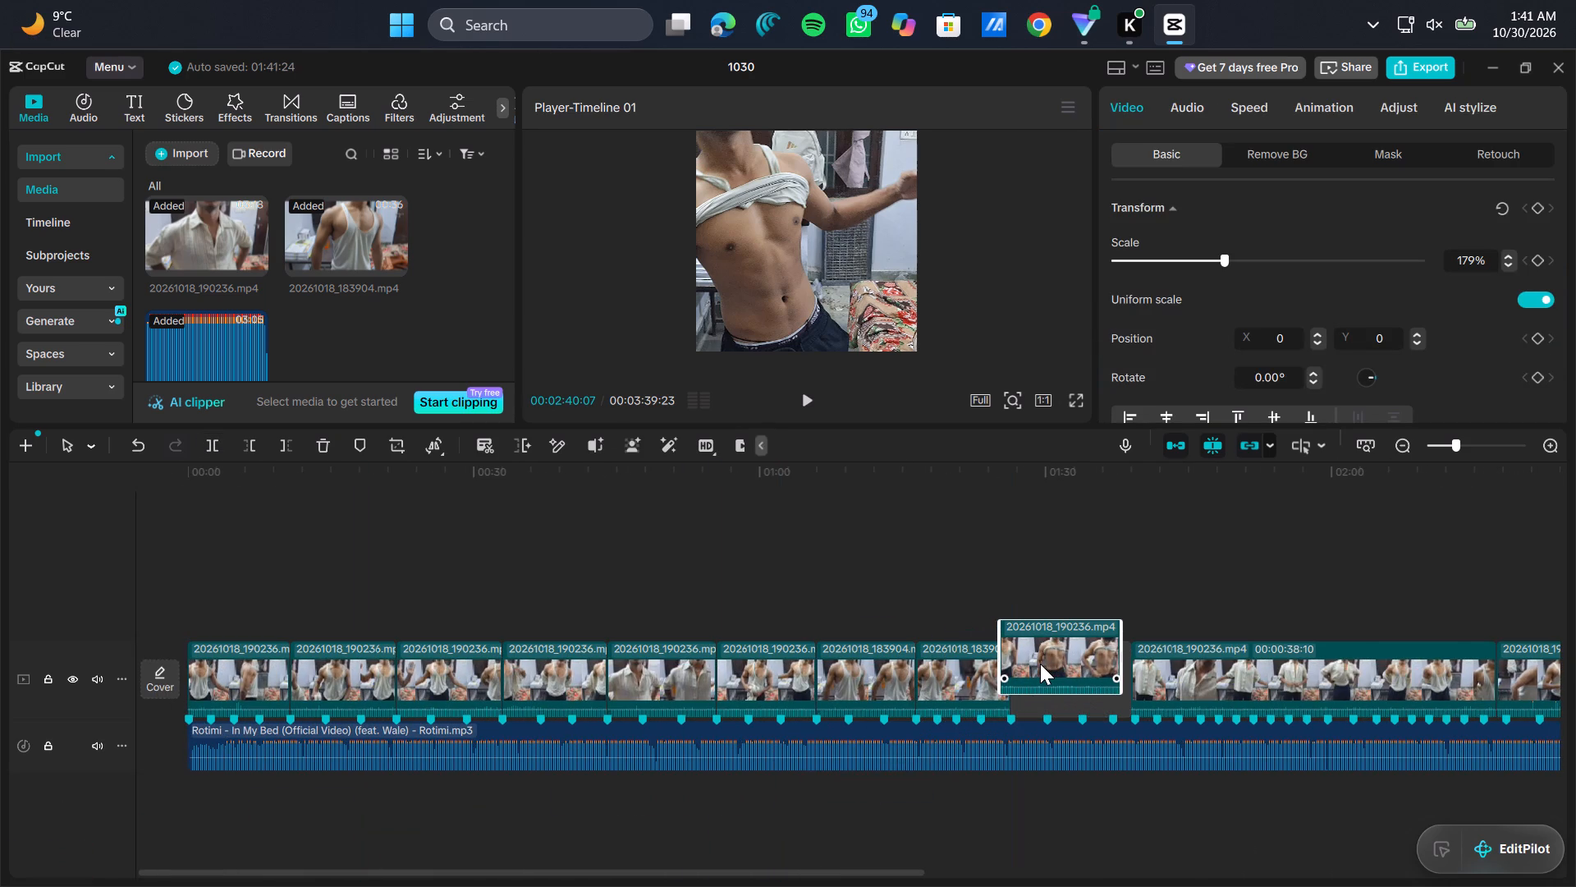
drag(1040, 664, 1042, 685)
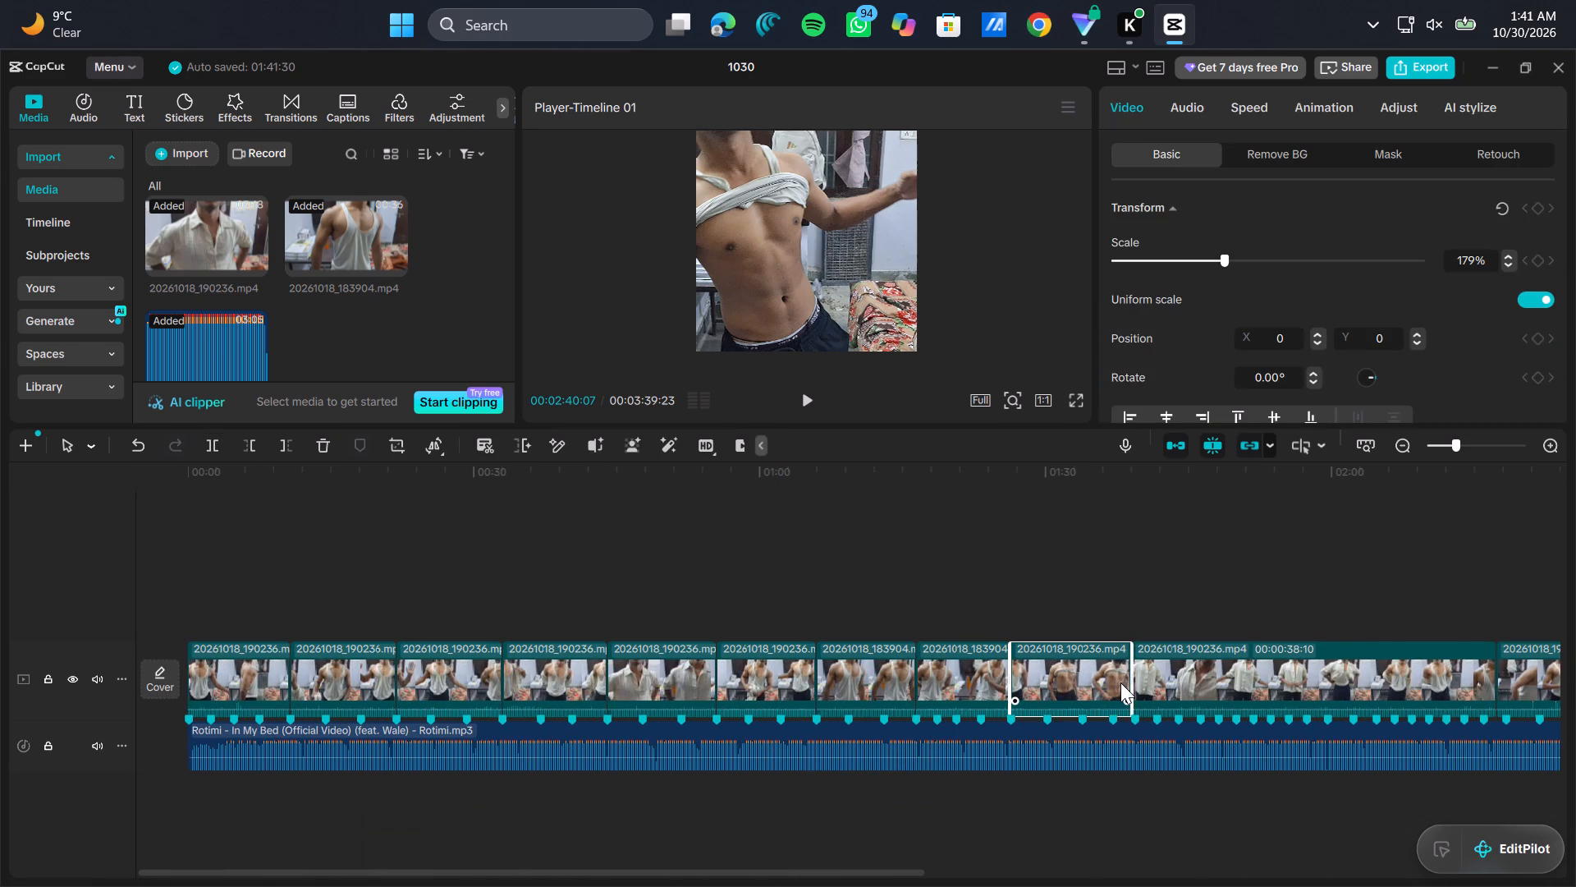
drag(1131, 674, 1106, 677)
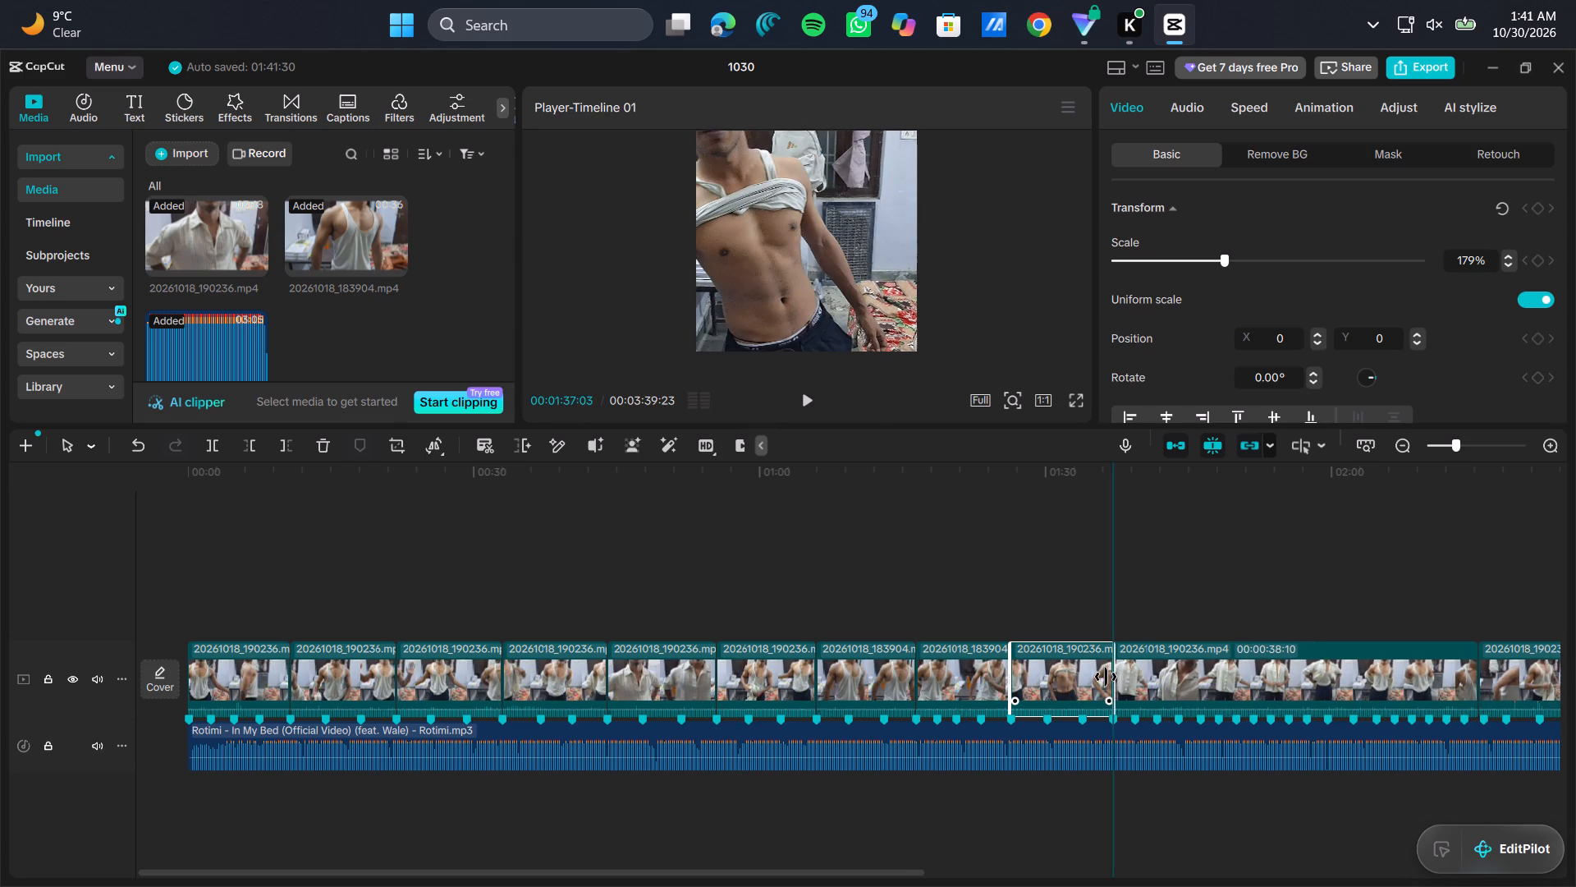
drag(1106, 677, 1105, 681)
Move the last 20261018_183904.mp4 clip directly ahead of the 00:00:38:10-long clip and trim its end to 00:01:46:08.
scroll(1225, 615, left, 2)
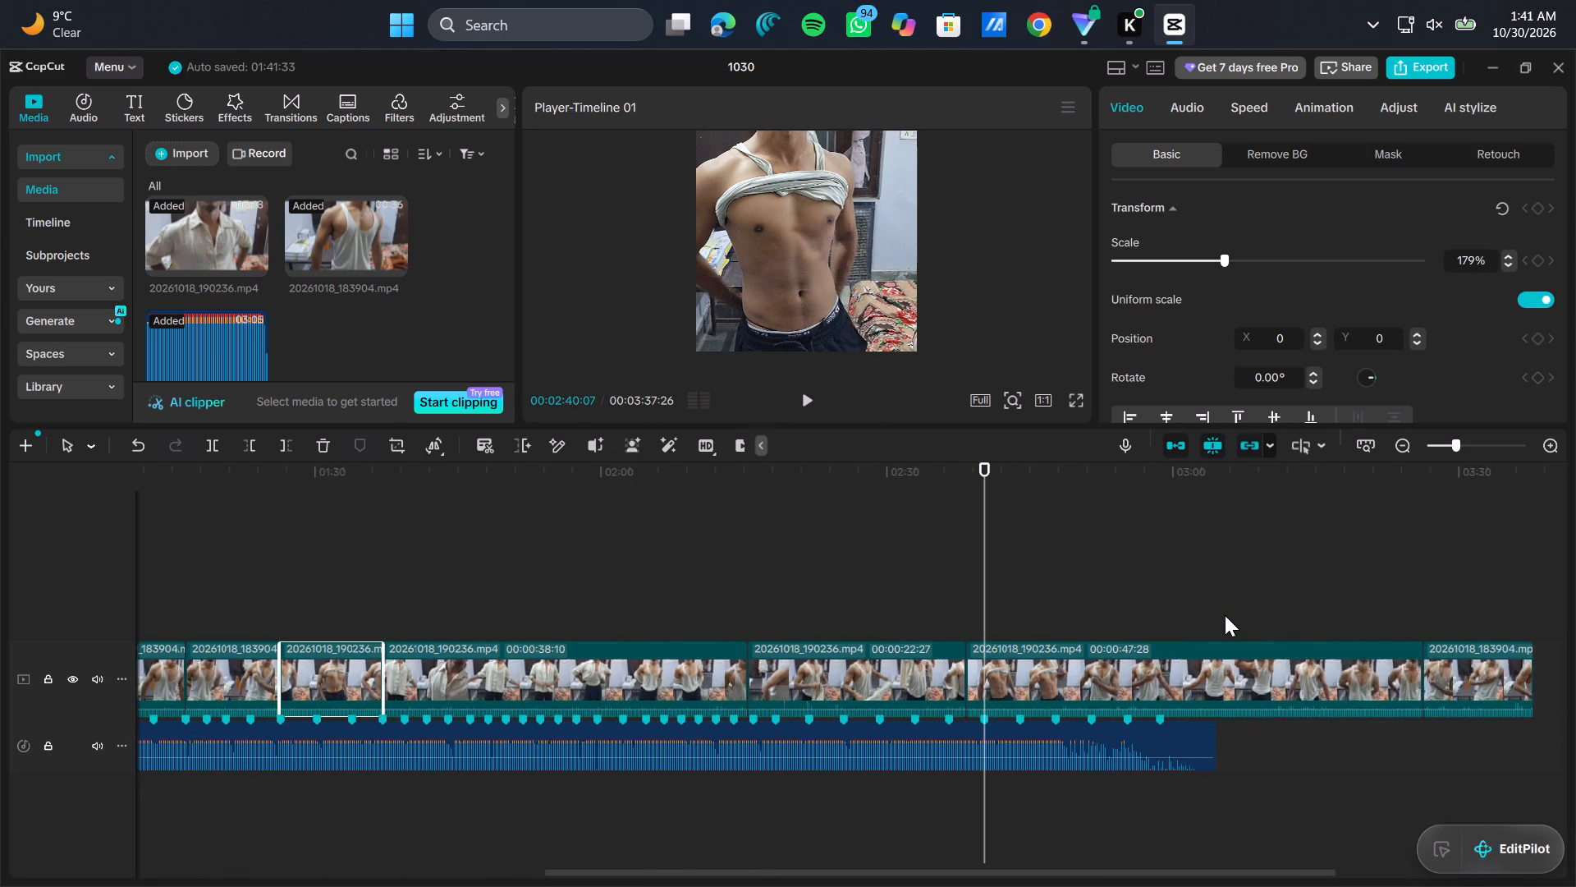
scroll(1225, 615, left, 2)
drag(1064, 674, 291, 807)
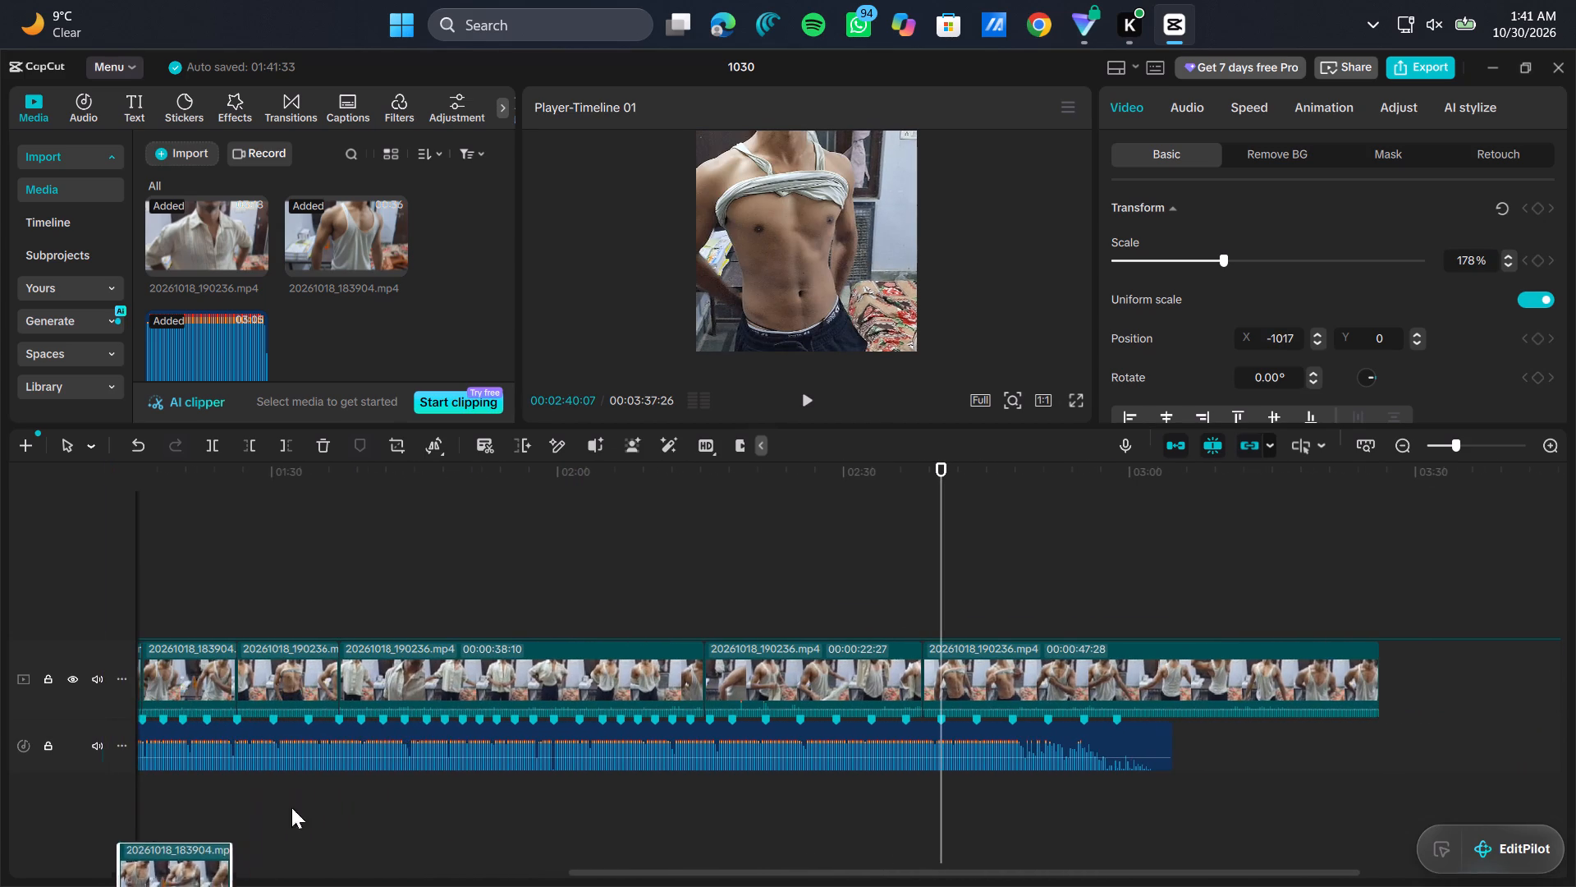
drag(291, 807, 368, 705)
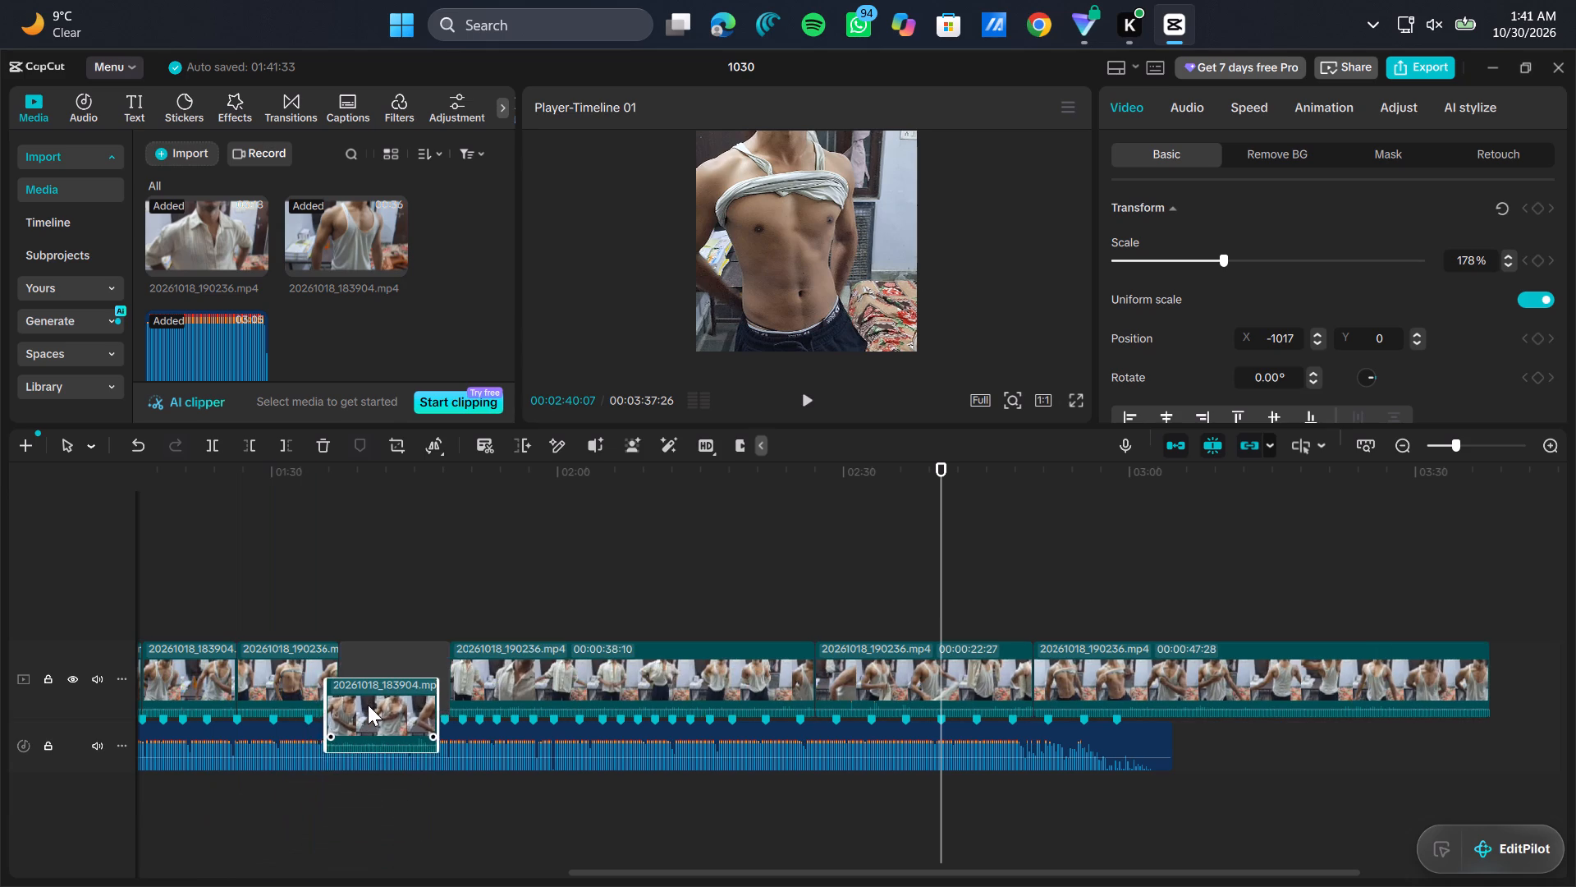
drag(368, 705, 368, 691)
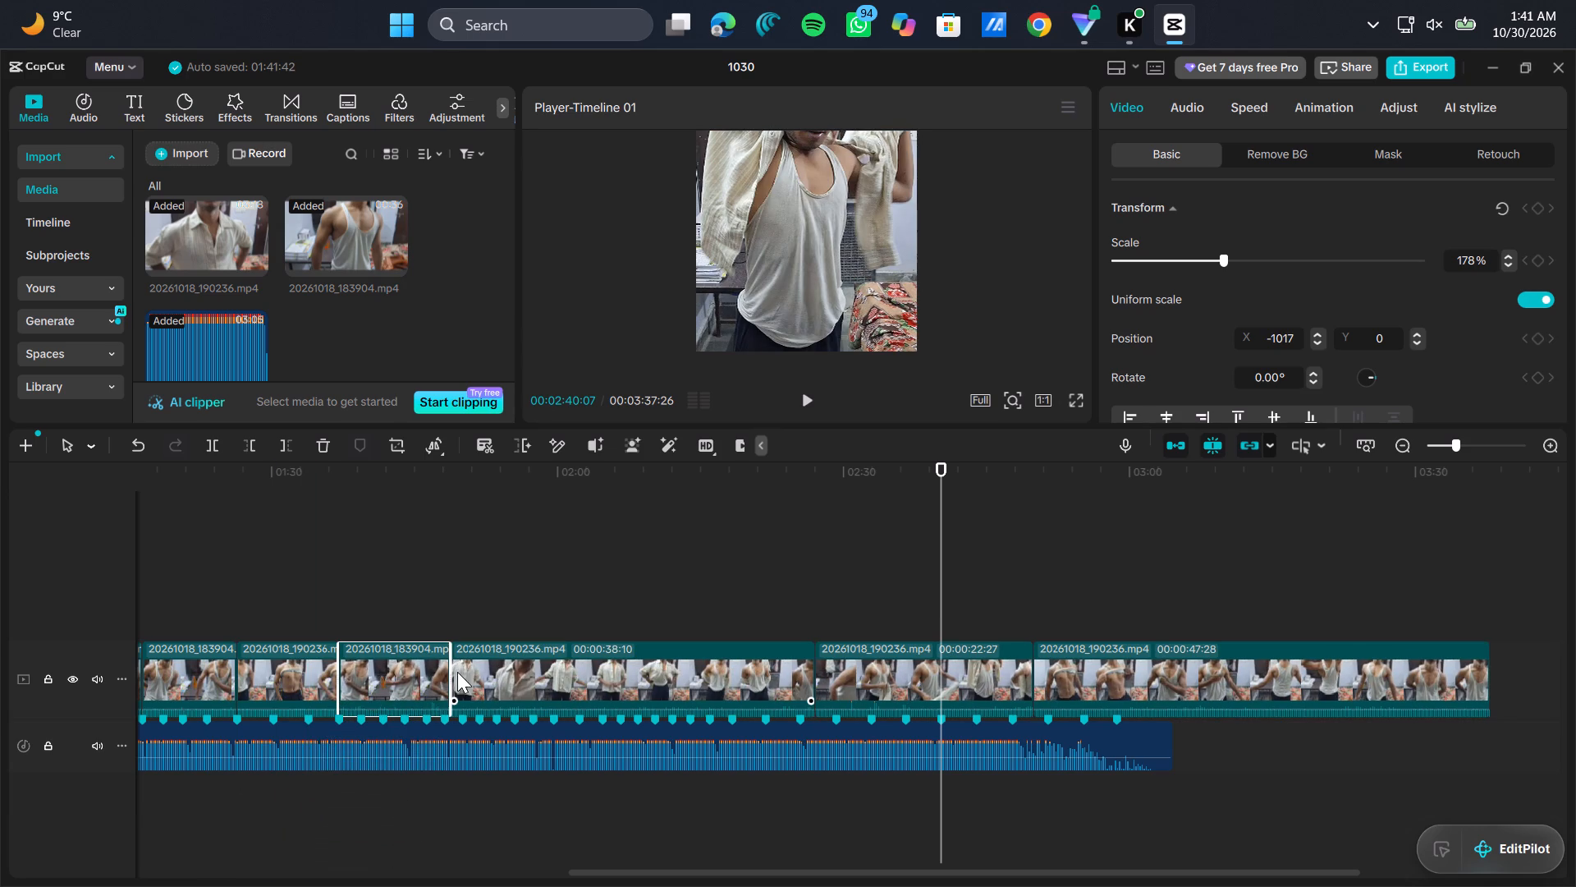
drag(453, 673, 438, 679)
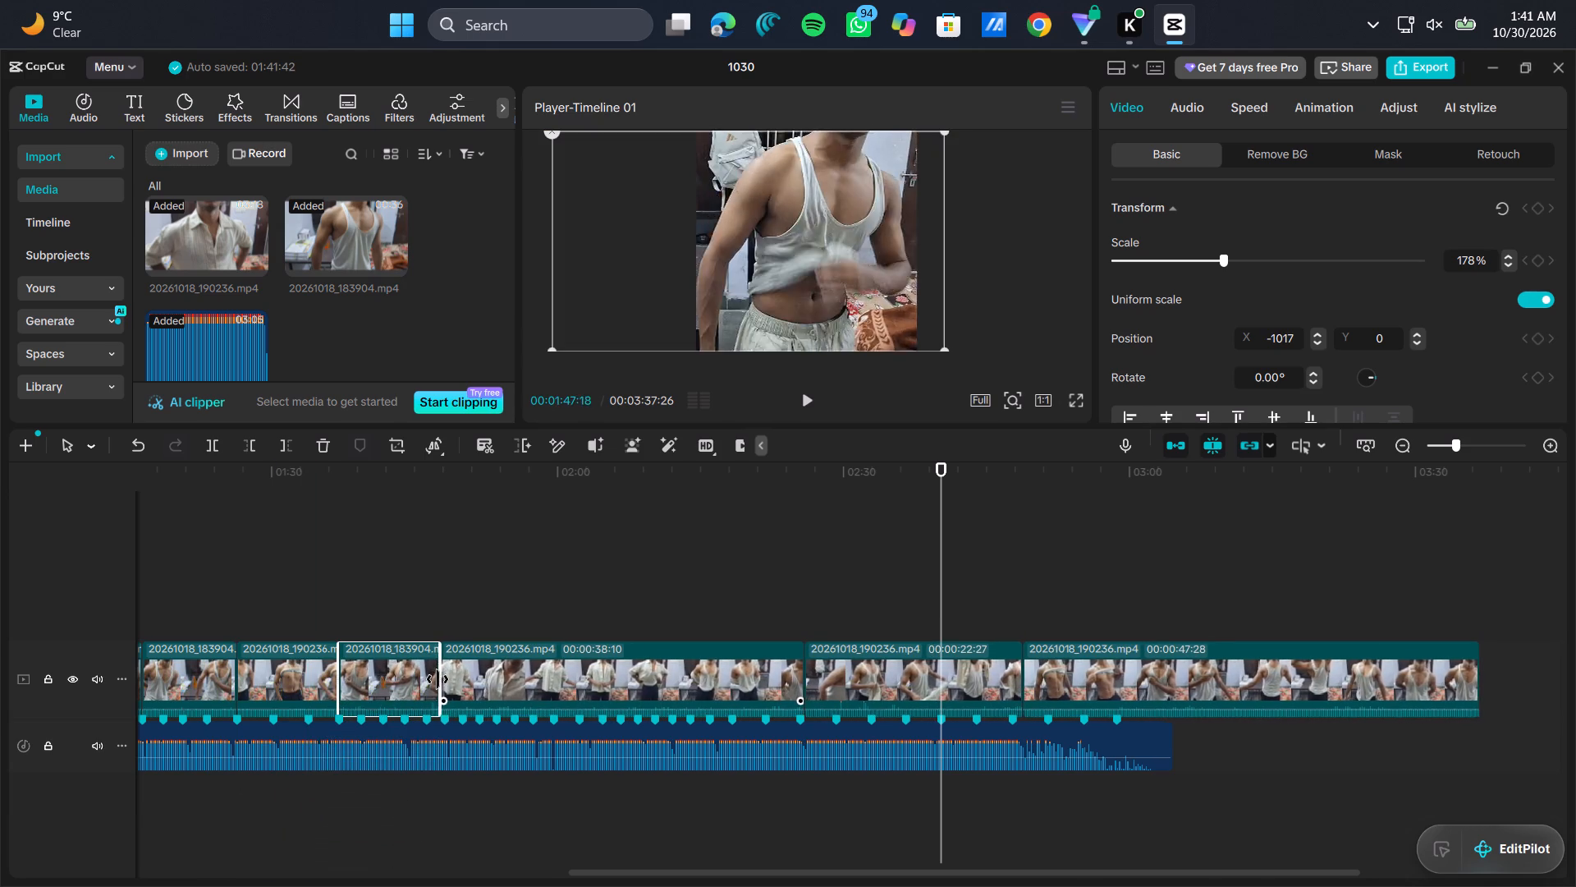
drag(438, 679, 438, 678)
drag(438, 678, 442, 678)
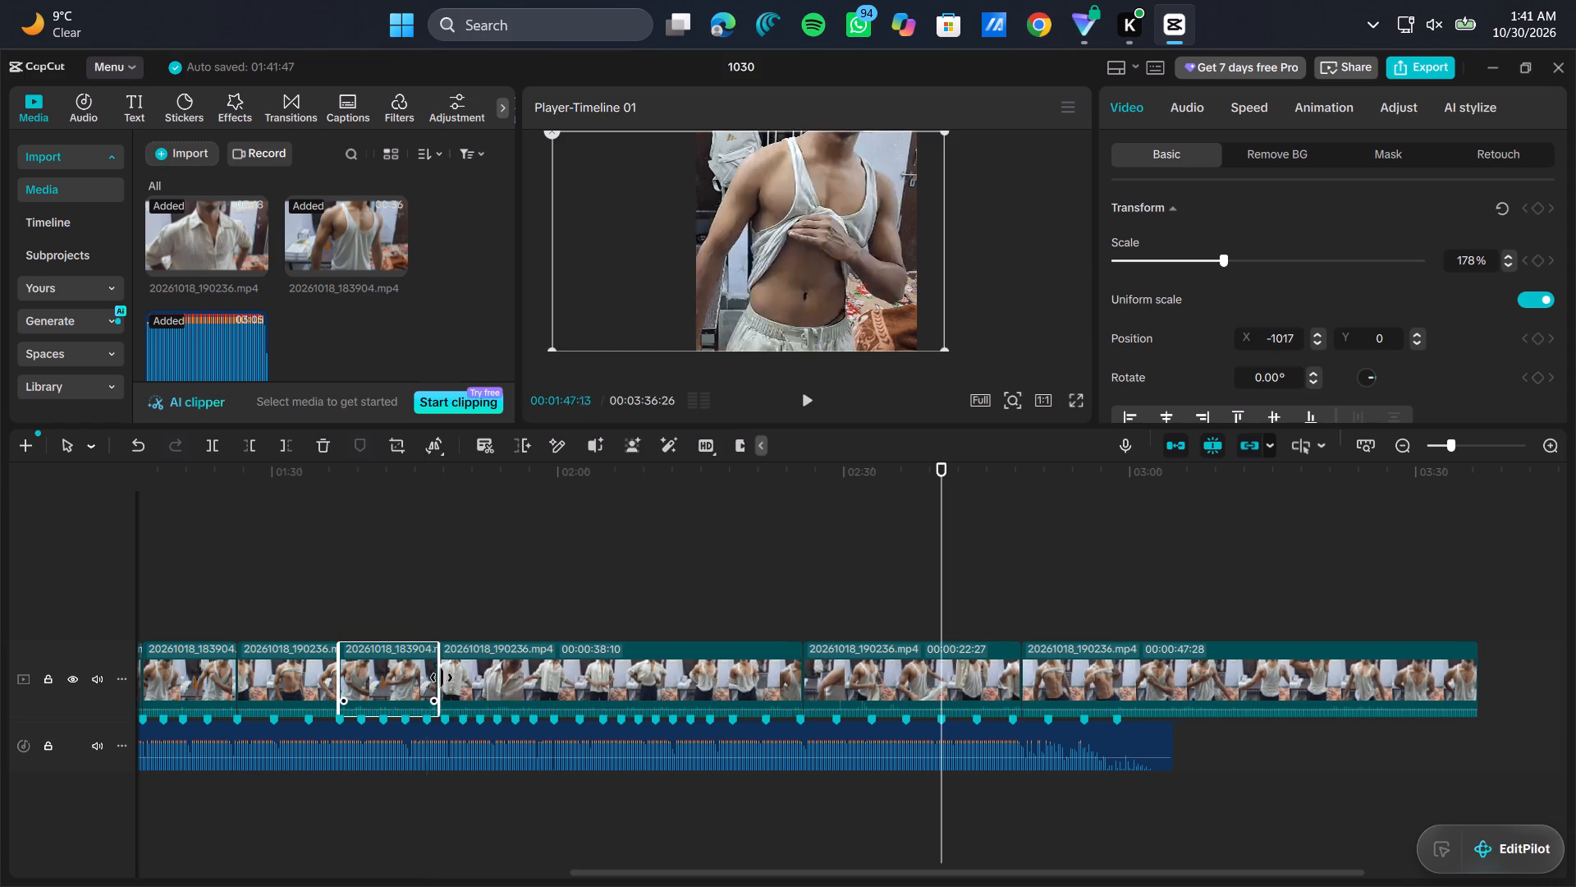
drag(442, 678, 428, 683)
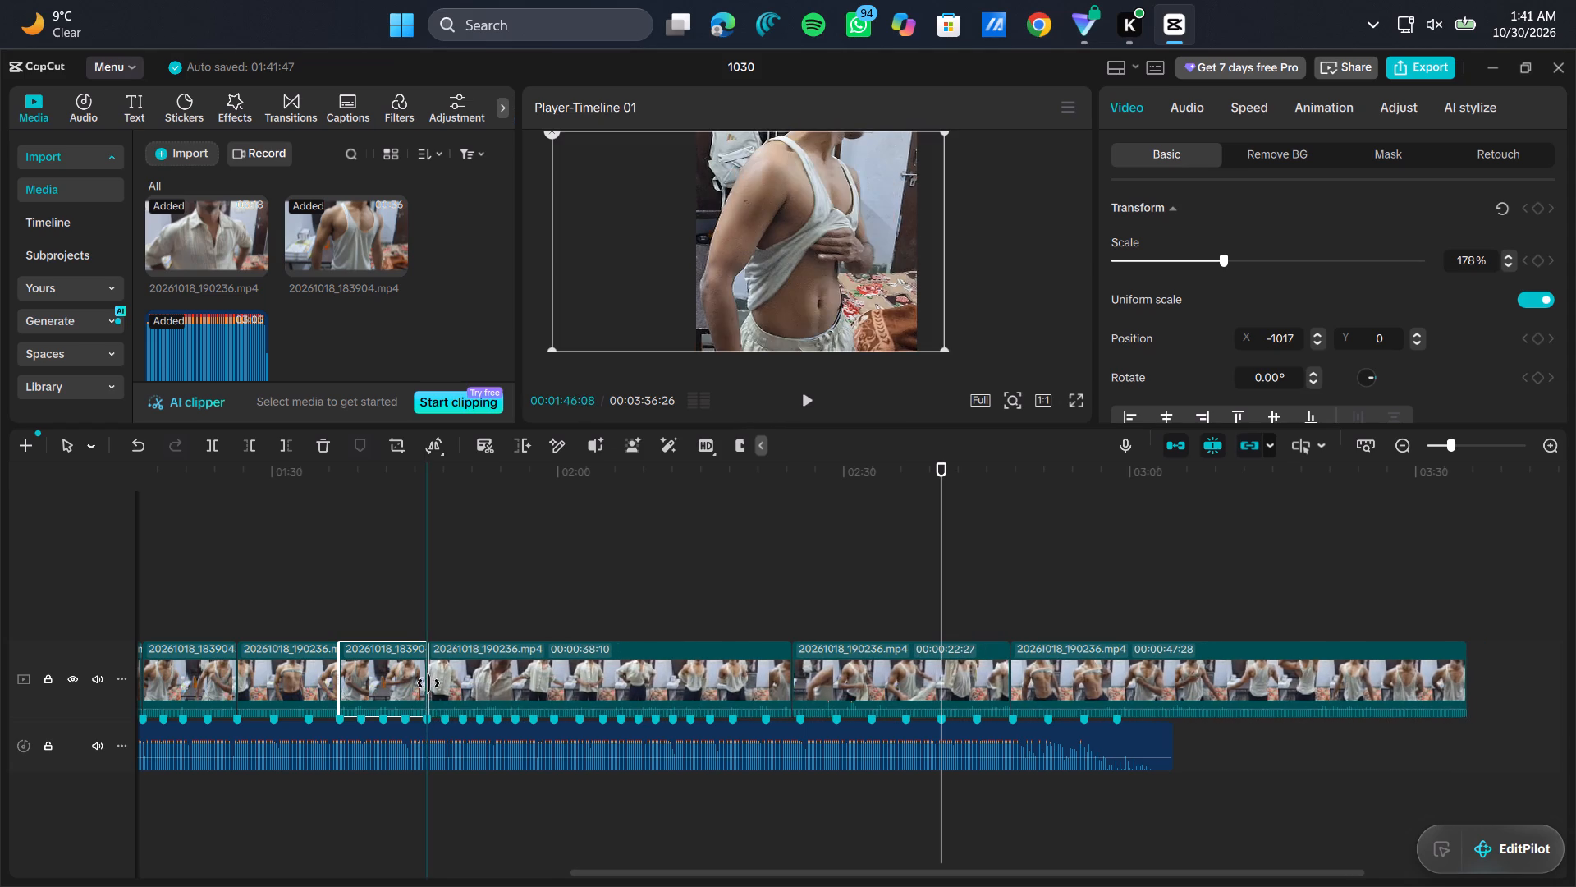
drag(428, 683, 430, 685)
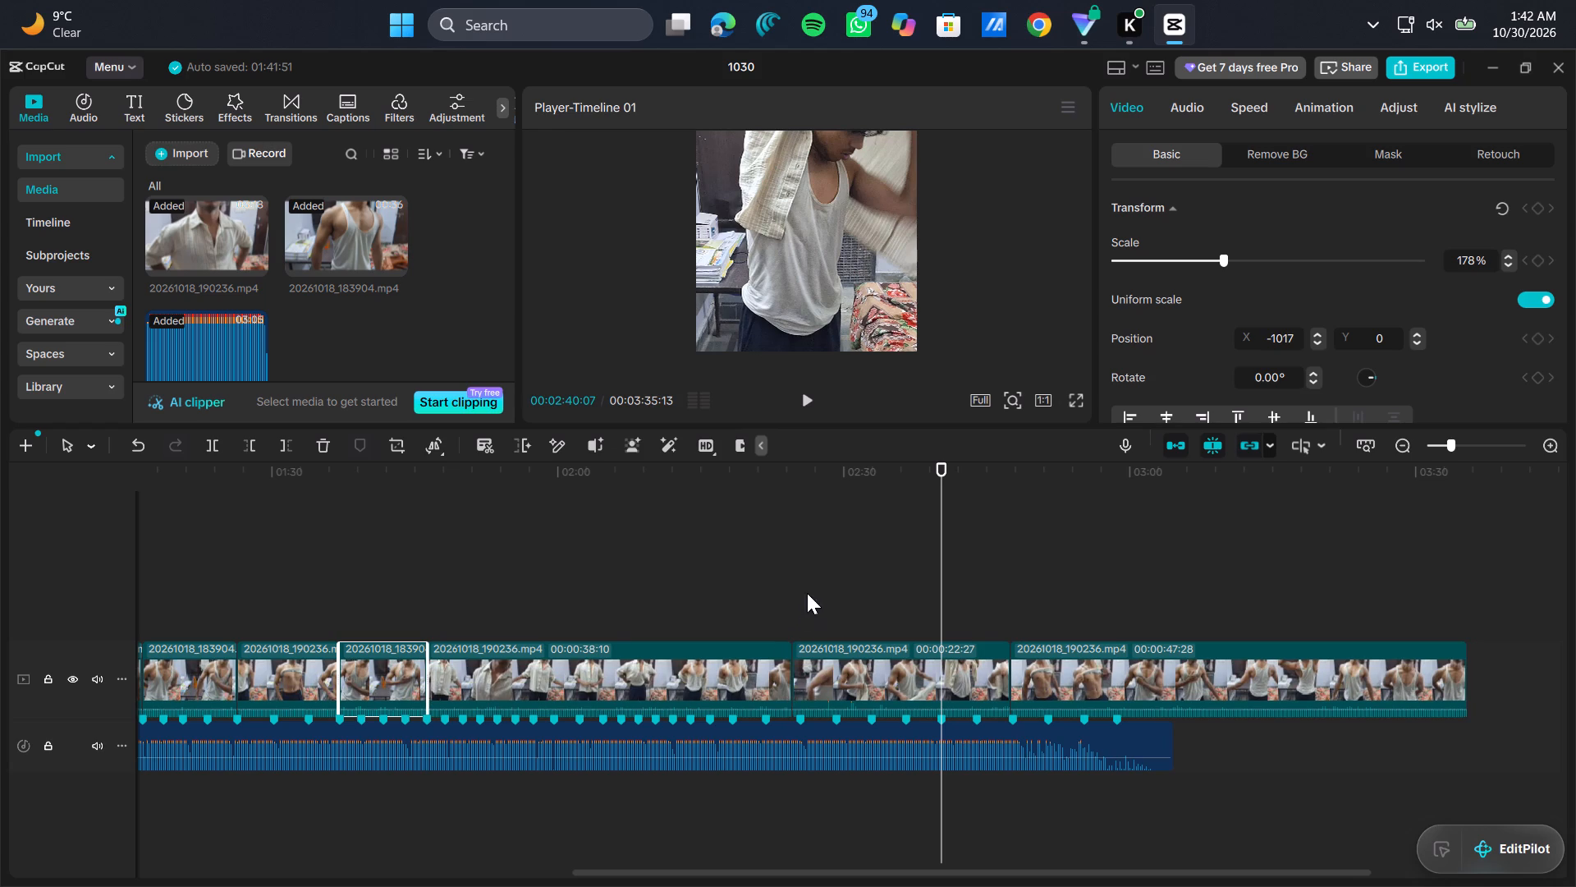
Split the 00:00:38:10-long 20261018_190236.mp4 clip at the beat marker at 00:02:12:02.
click(823, 577)
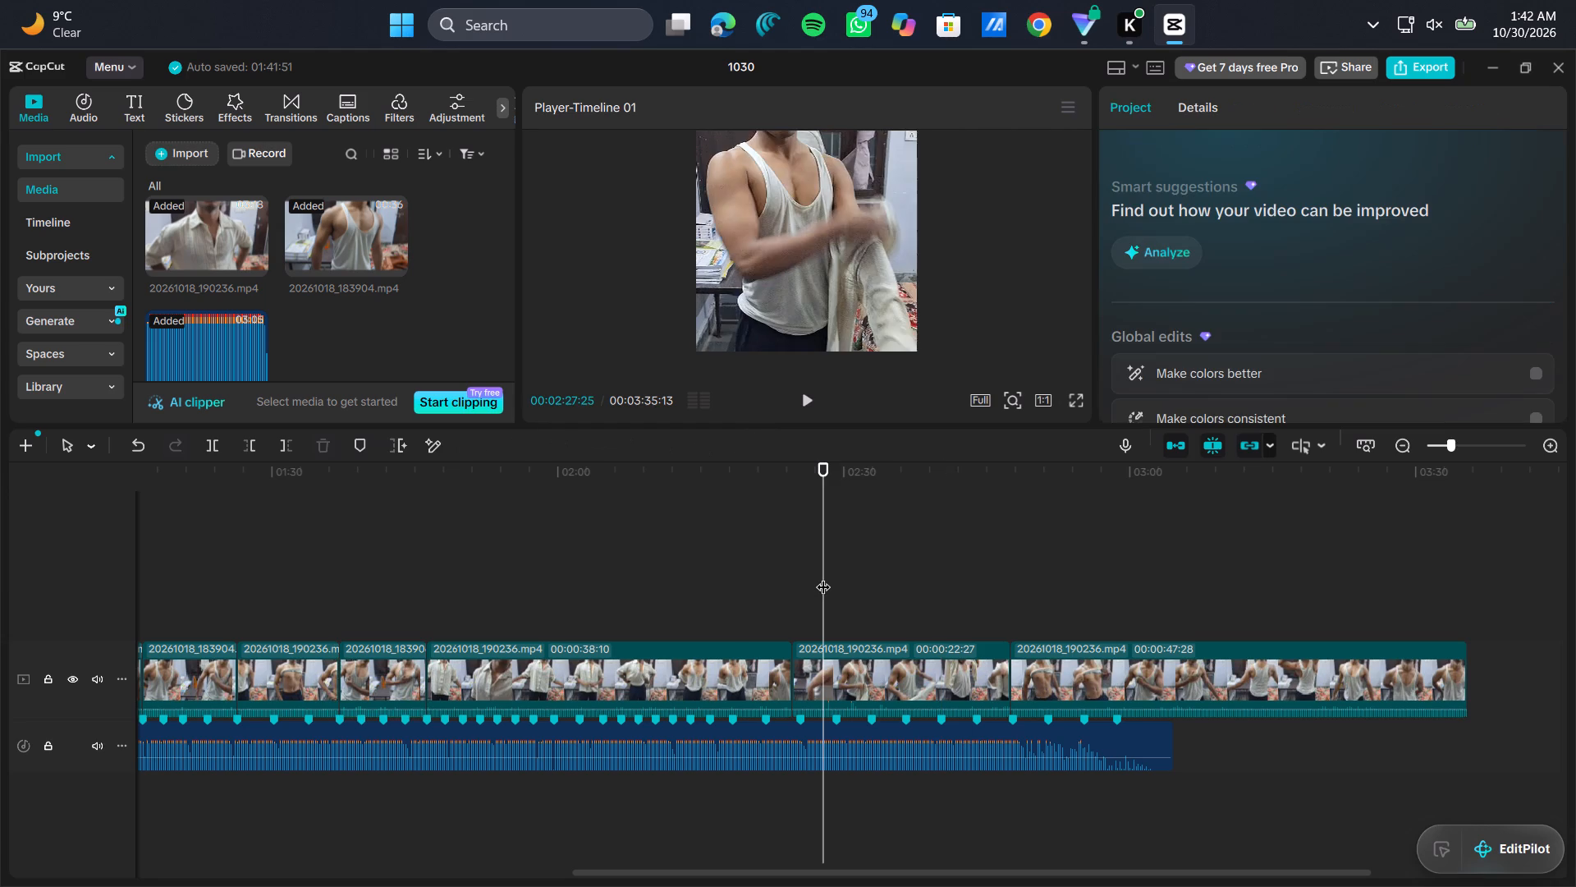
drag(823, 577, 671, 594)
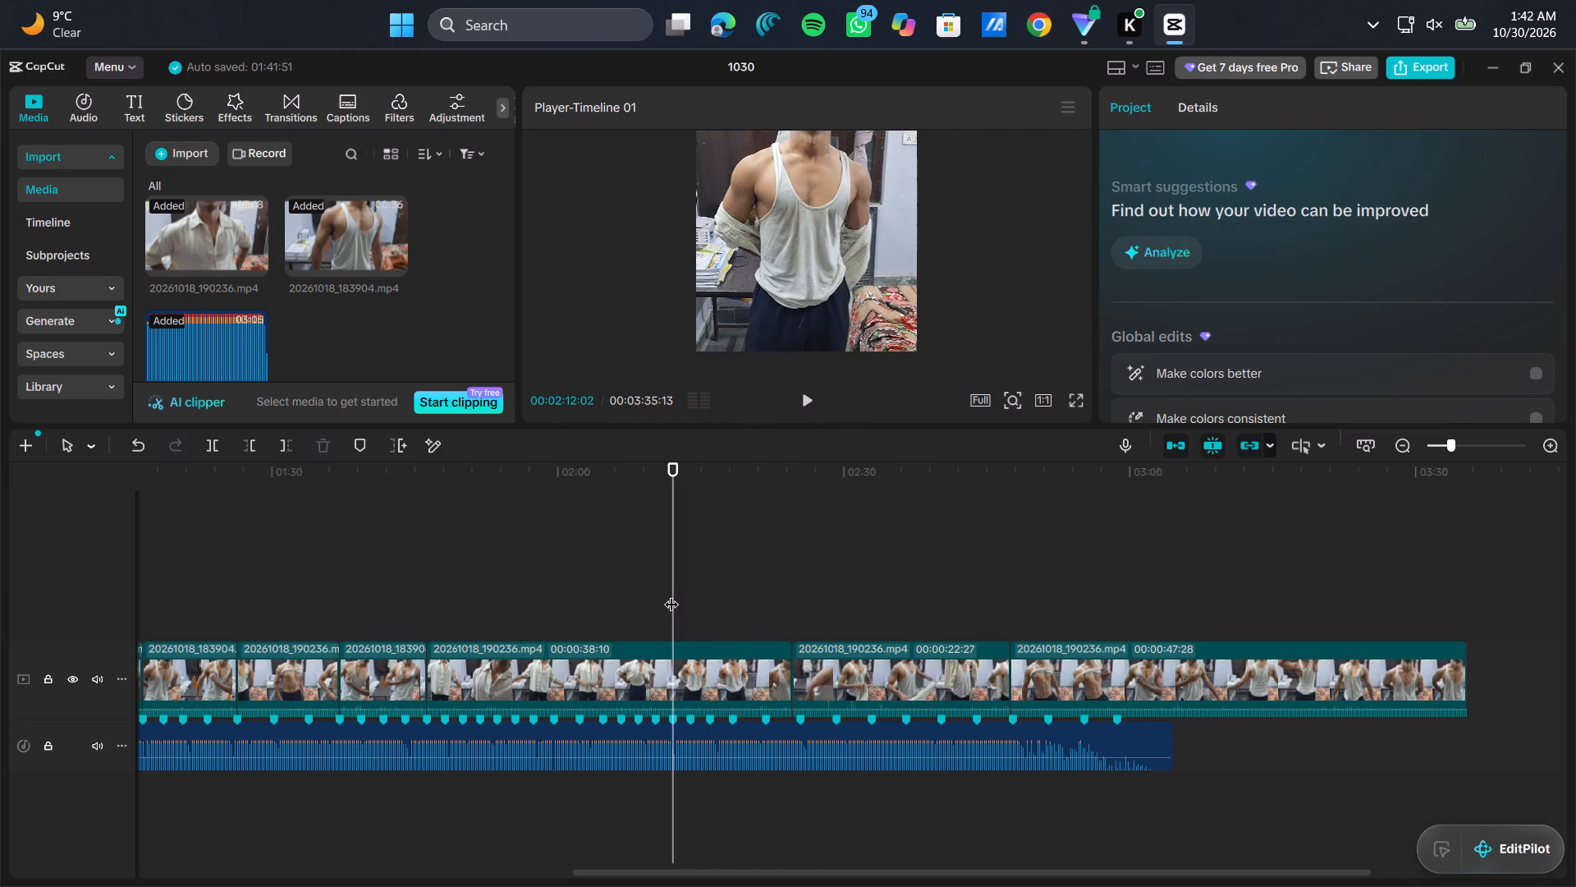
click(214, 448)
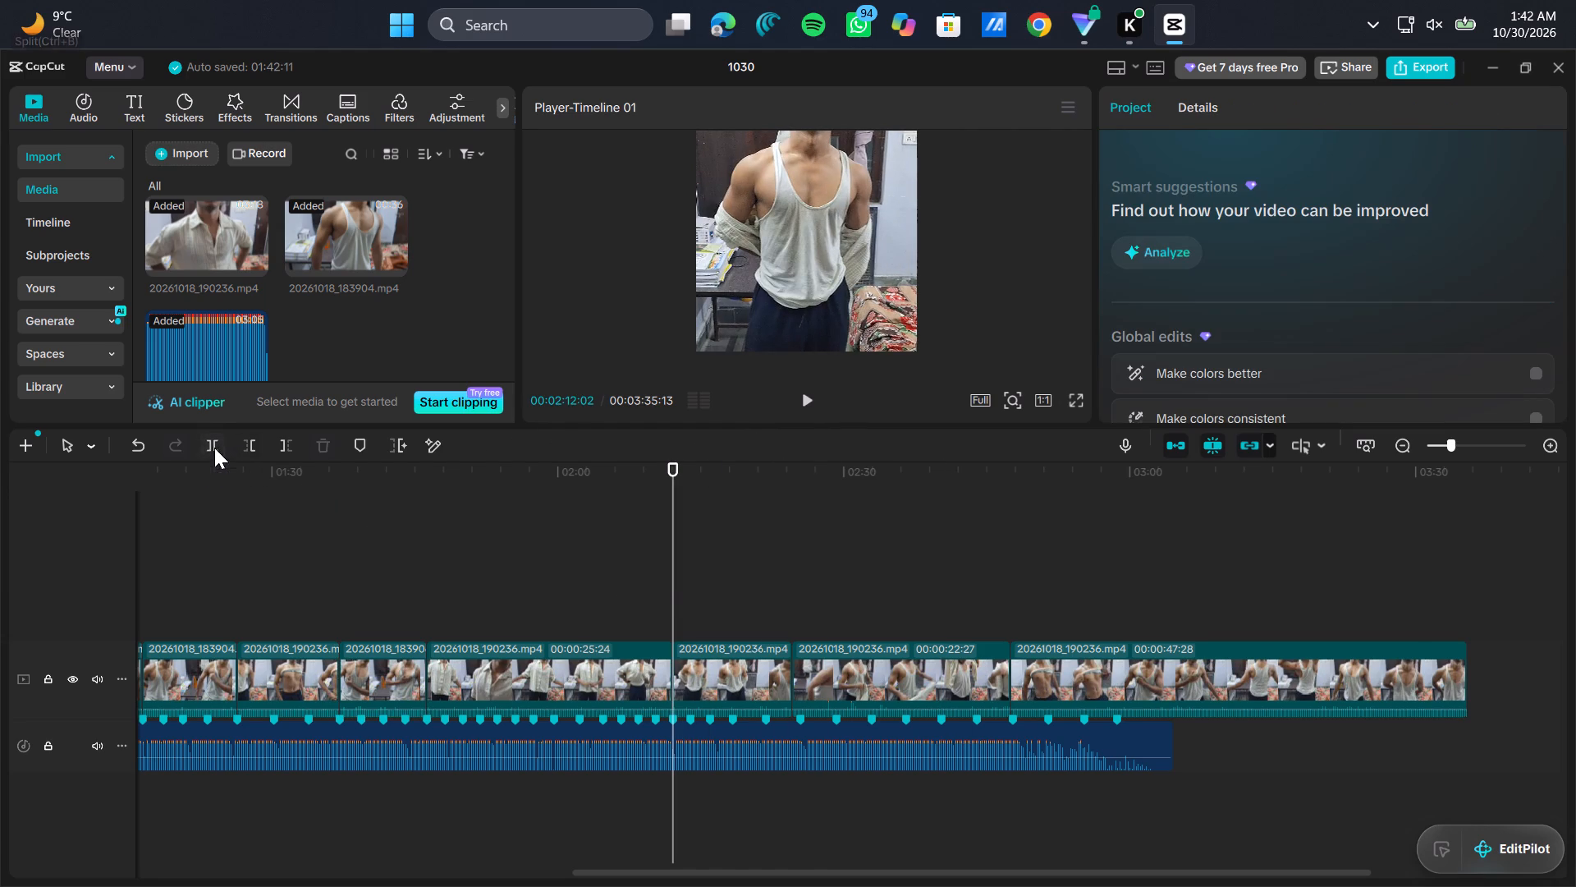
Move the second part of that split clip directly ahead of the 00:00:25:24-long first part and trim its end to about 00:01:57.
drag(726, 678, 405, 687)
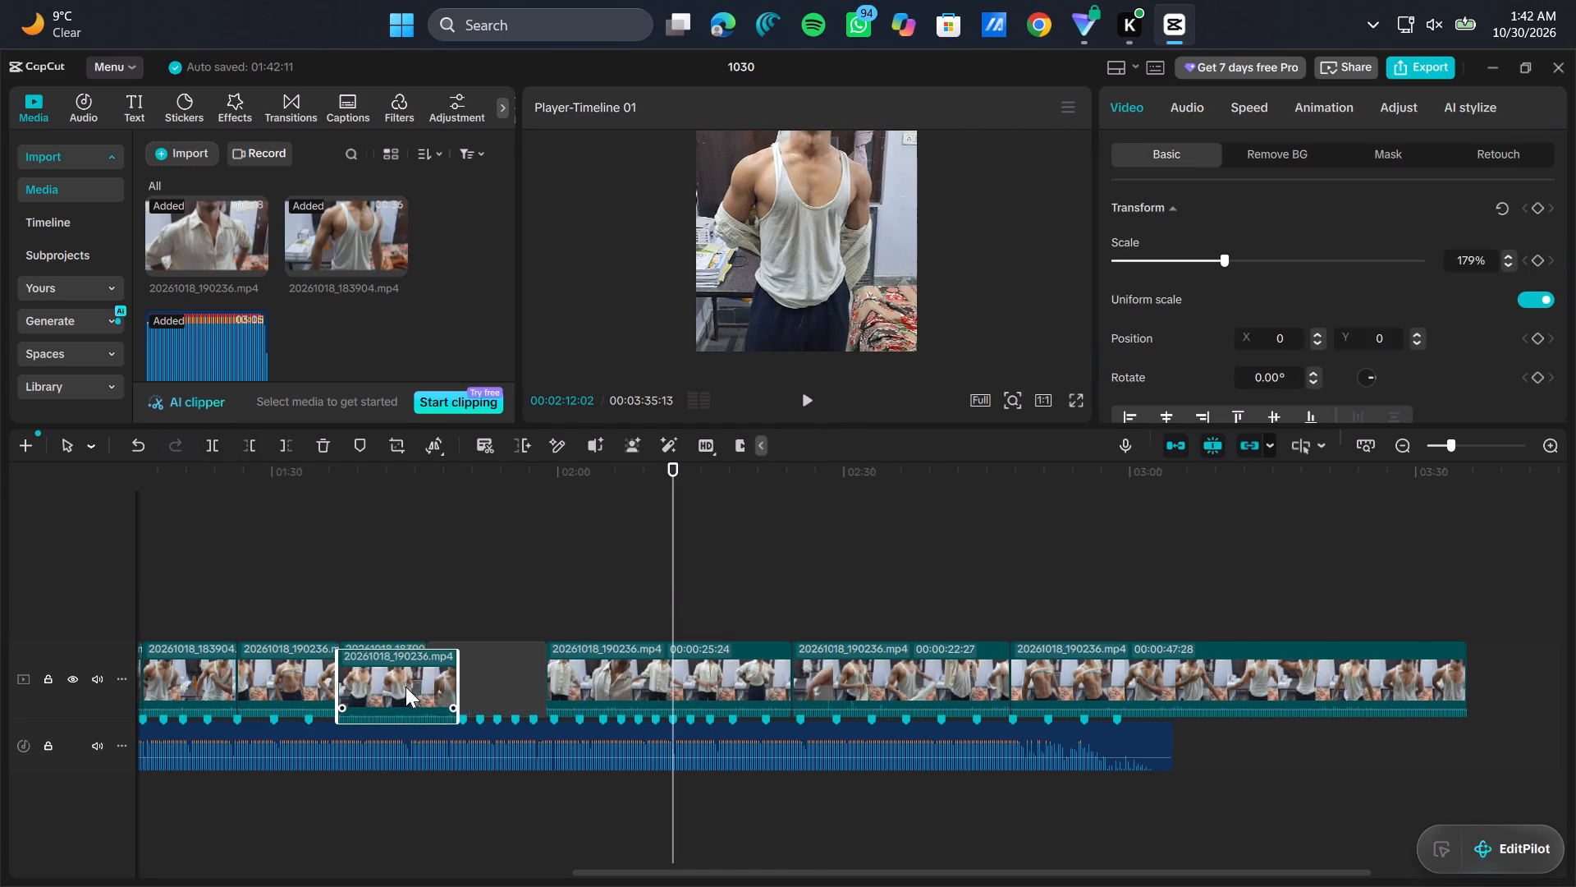
drag(405, 687, 453, 694)
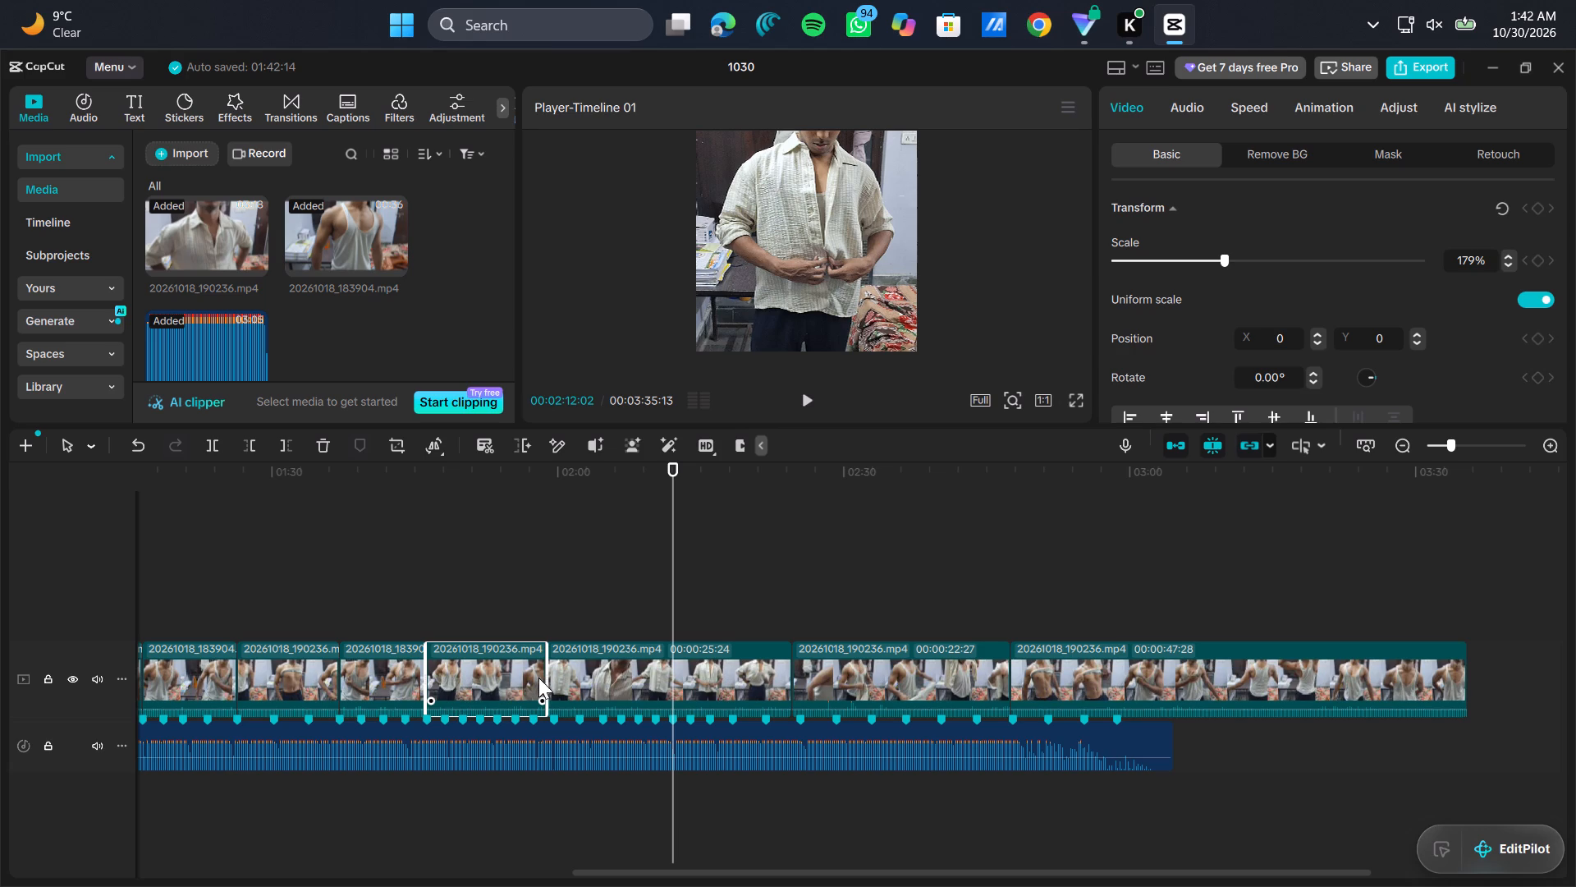
drag(545, 673, 532, 675)
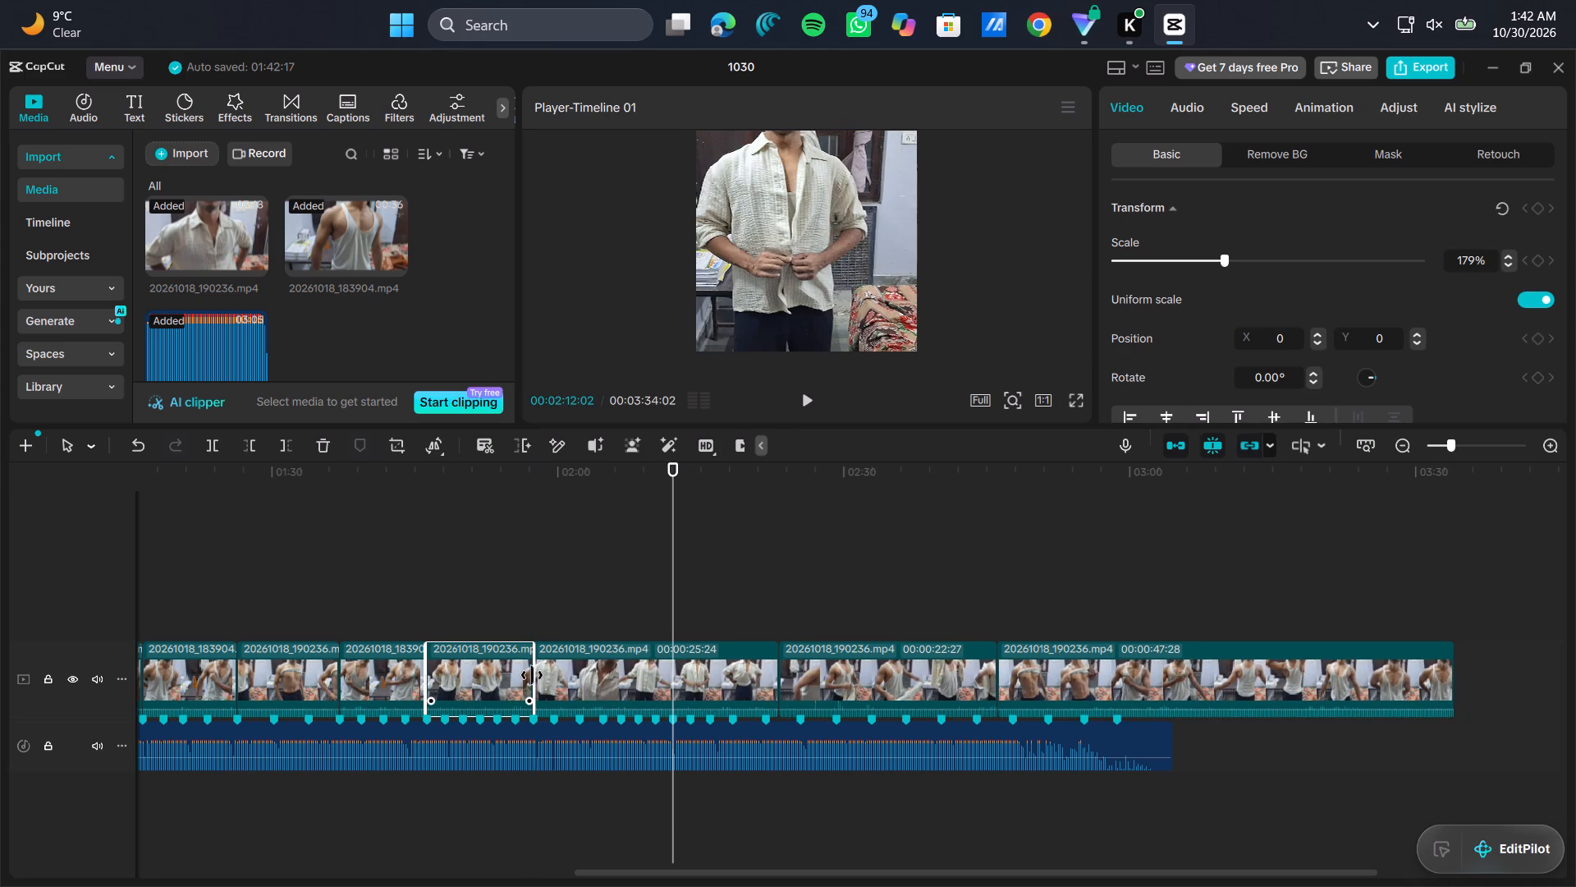
Split the 00:00:47:28-long 20261018_190236.mp4 clip at the beat marker at 00:02:58:20.
click(541, 540)
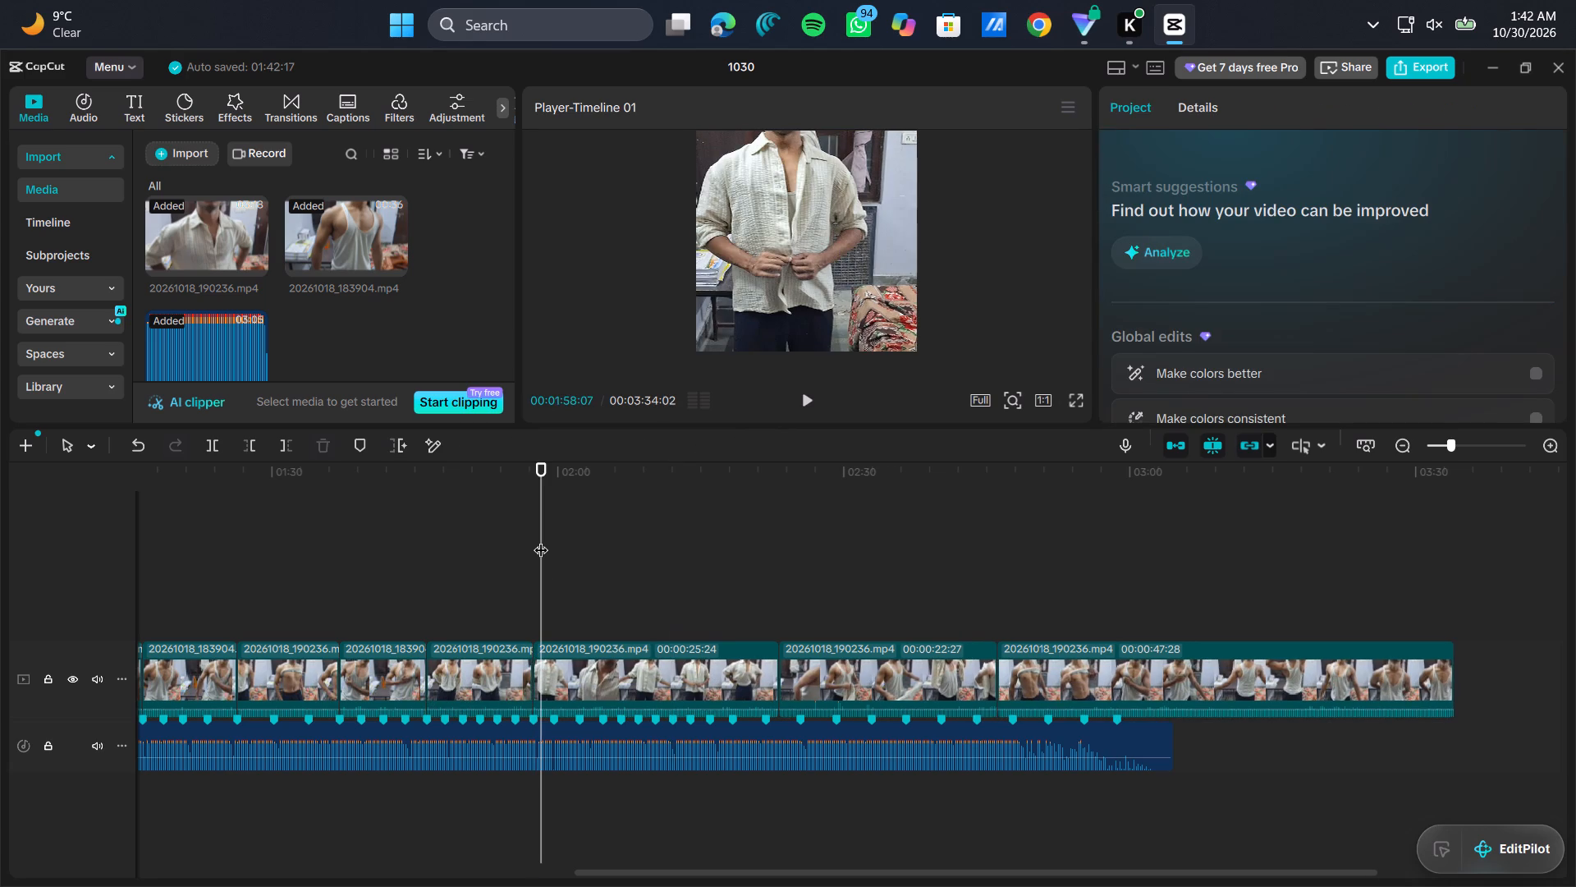
drag(541, 540, 1075, 541)
drag(1076, 585, 1116, 588)
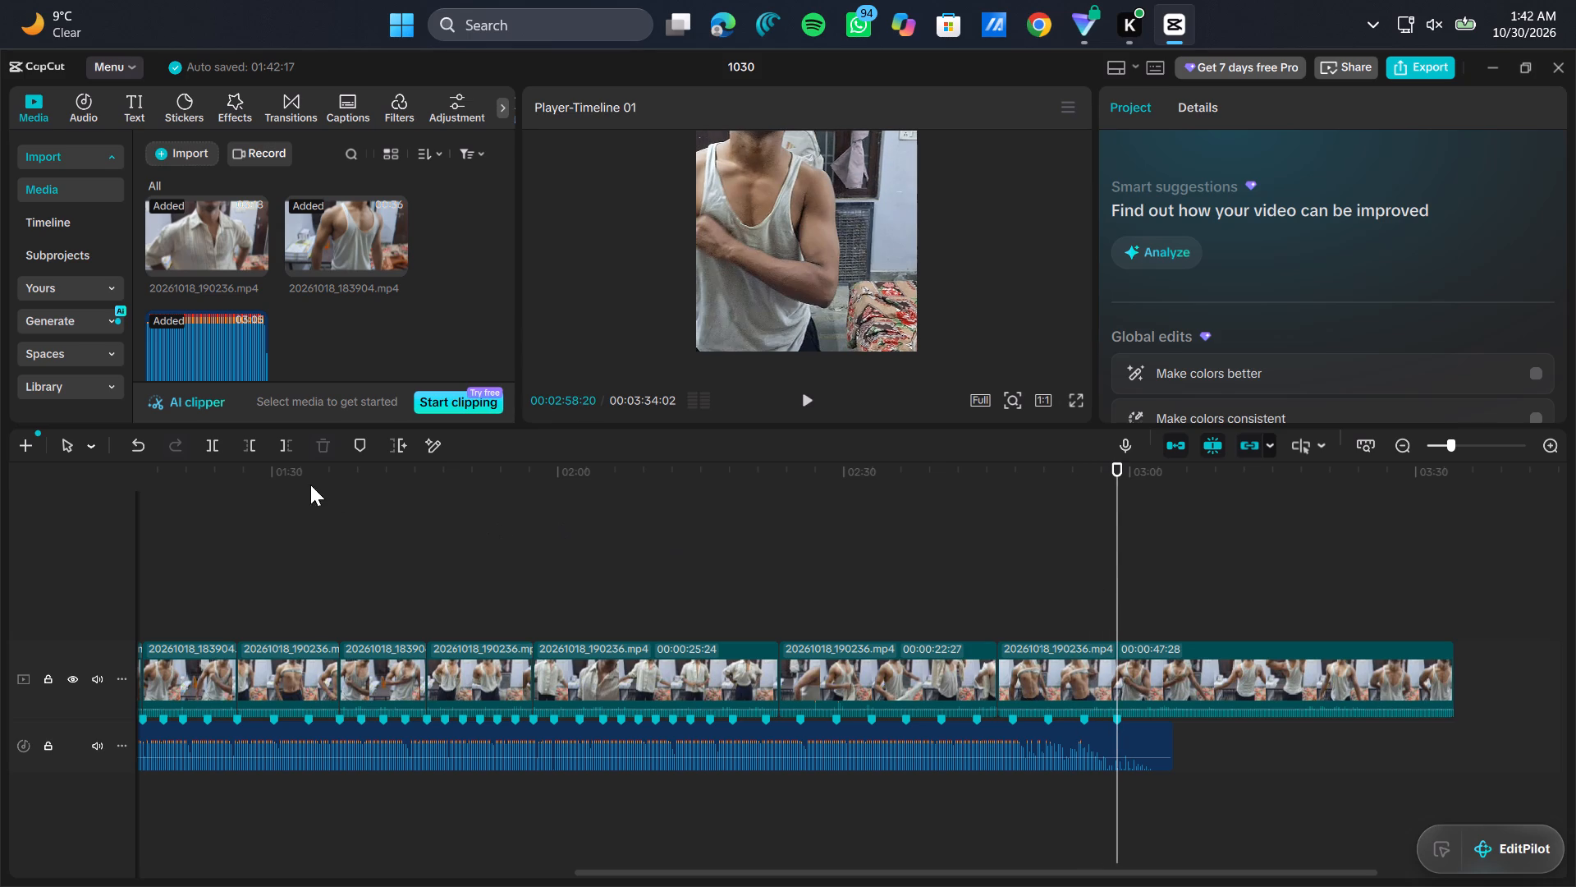
click(210, 449)
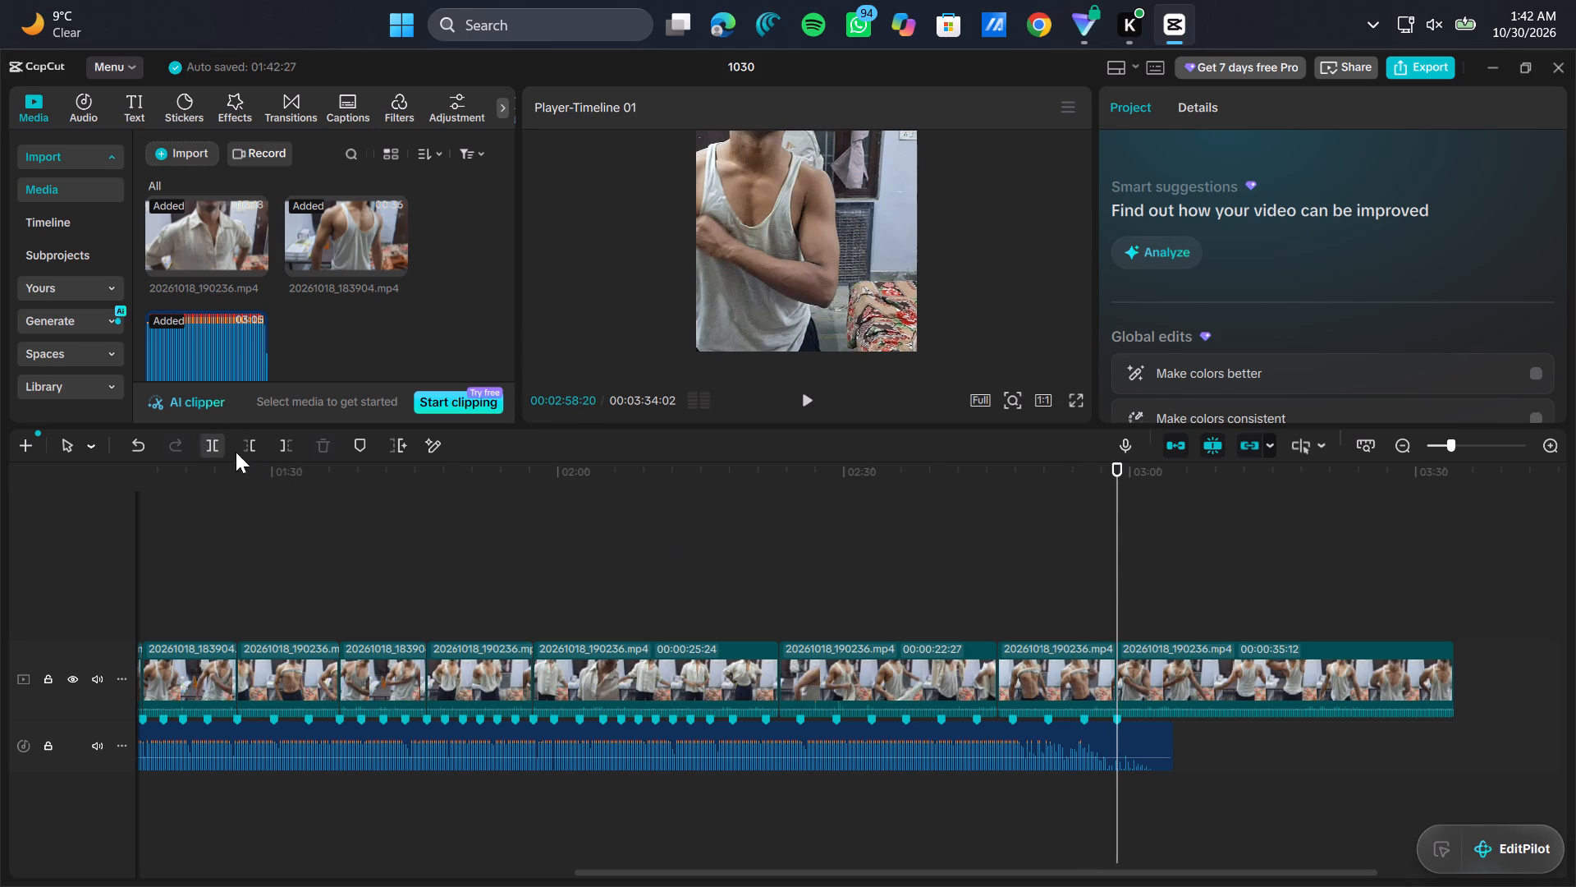
Move the first part of that split clip directly ahead of the 00:00:25:24-long clip and trim its end to the beat marker at 00:02:08:13.
drag(1033, 671, 443, 719)
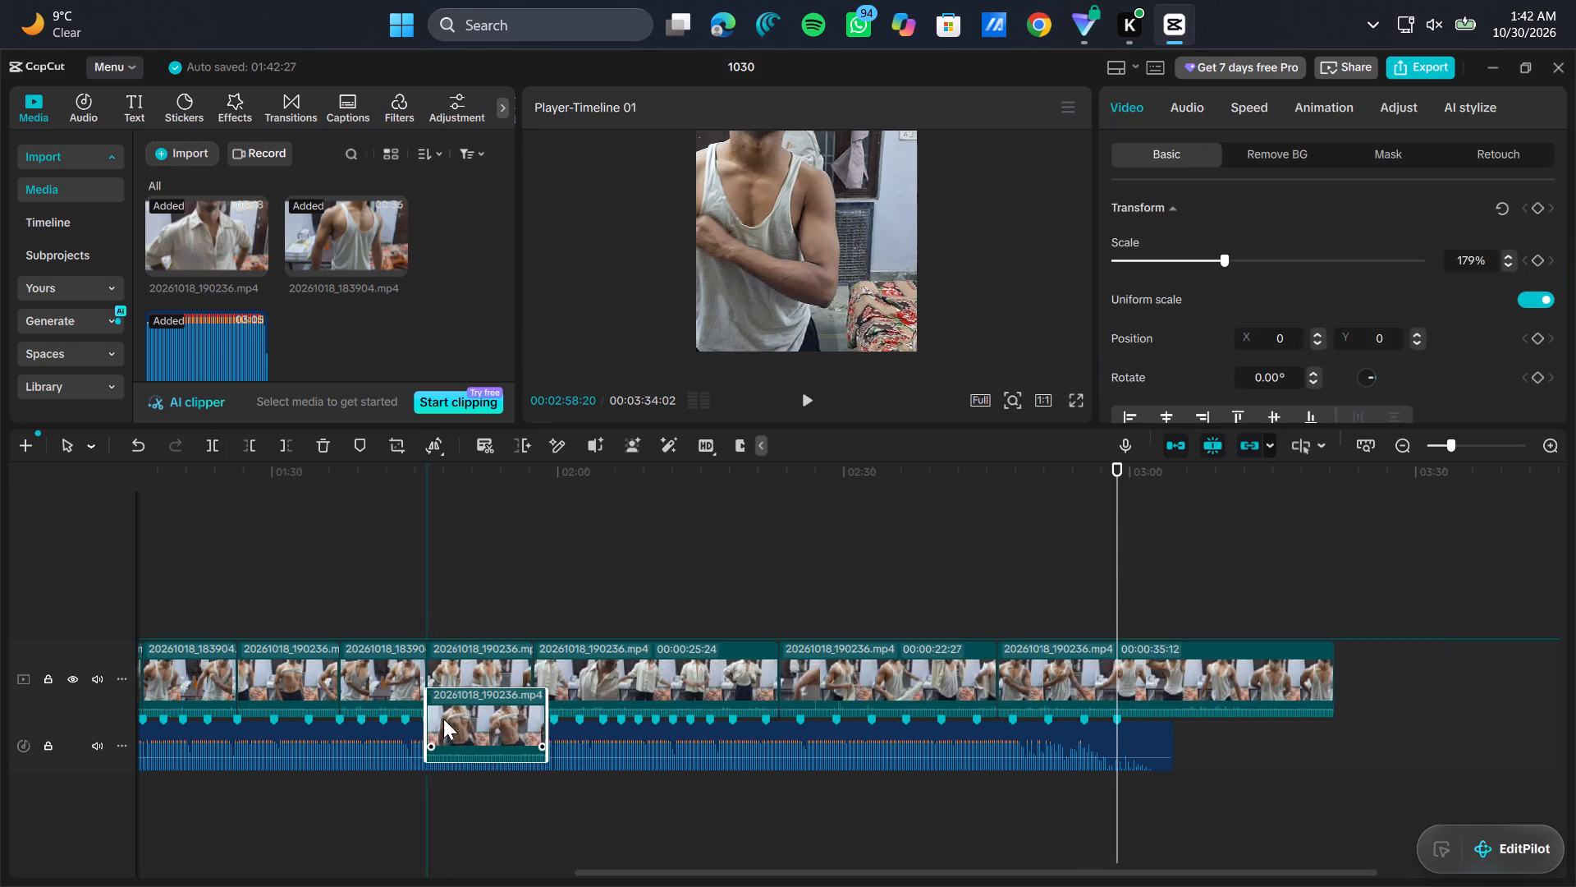
drag(443, 719, 532, 685)
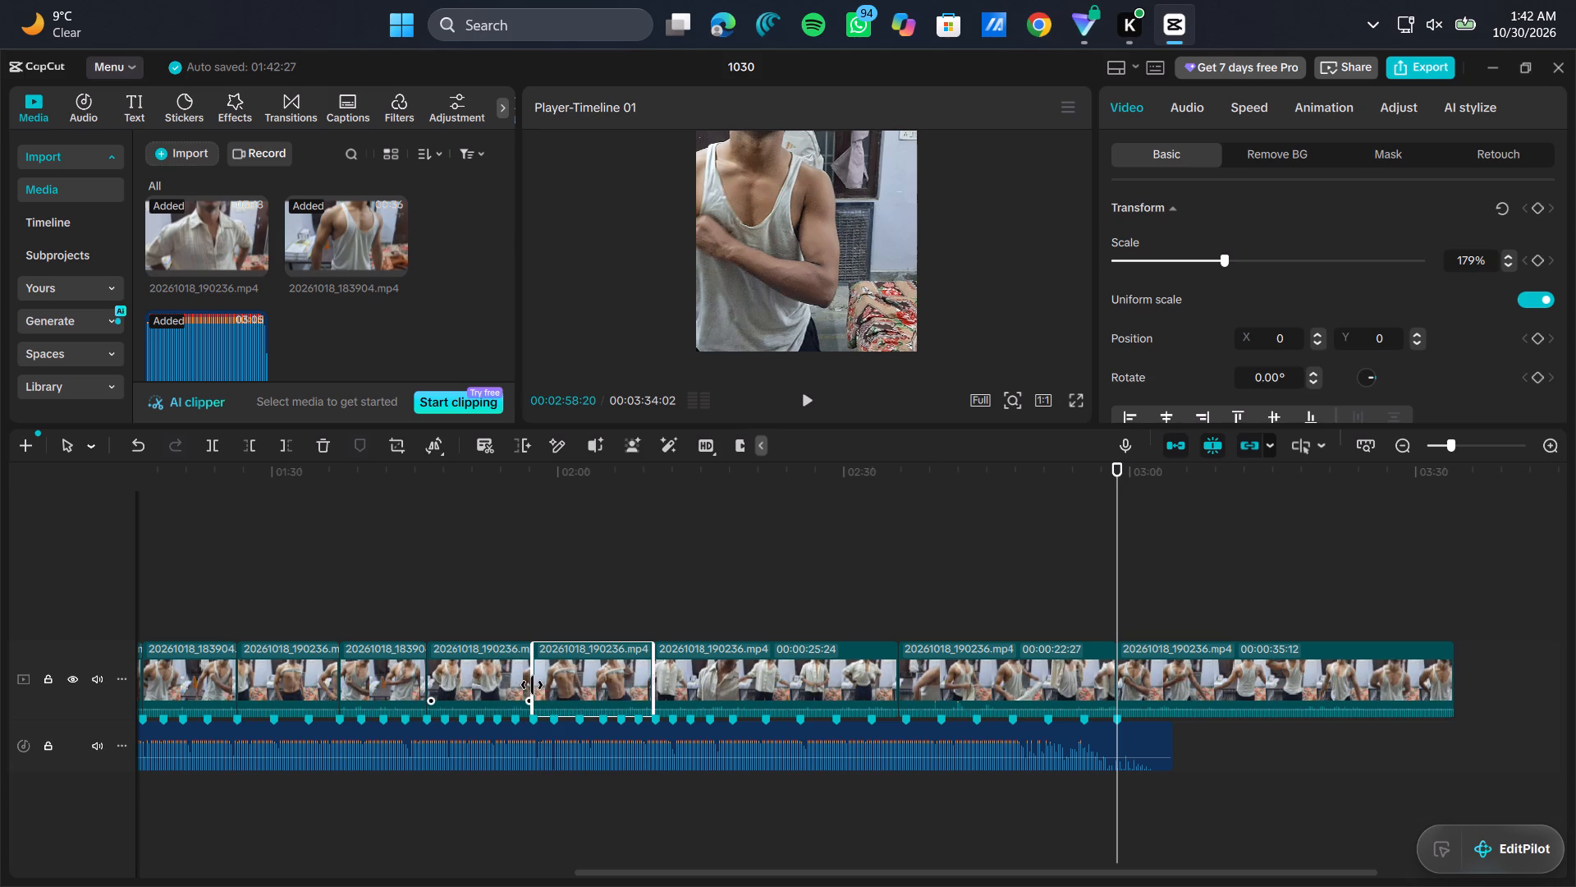
drag(653, 666, 628, 666)
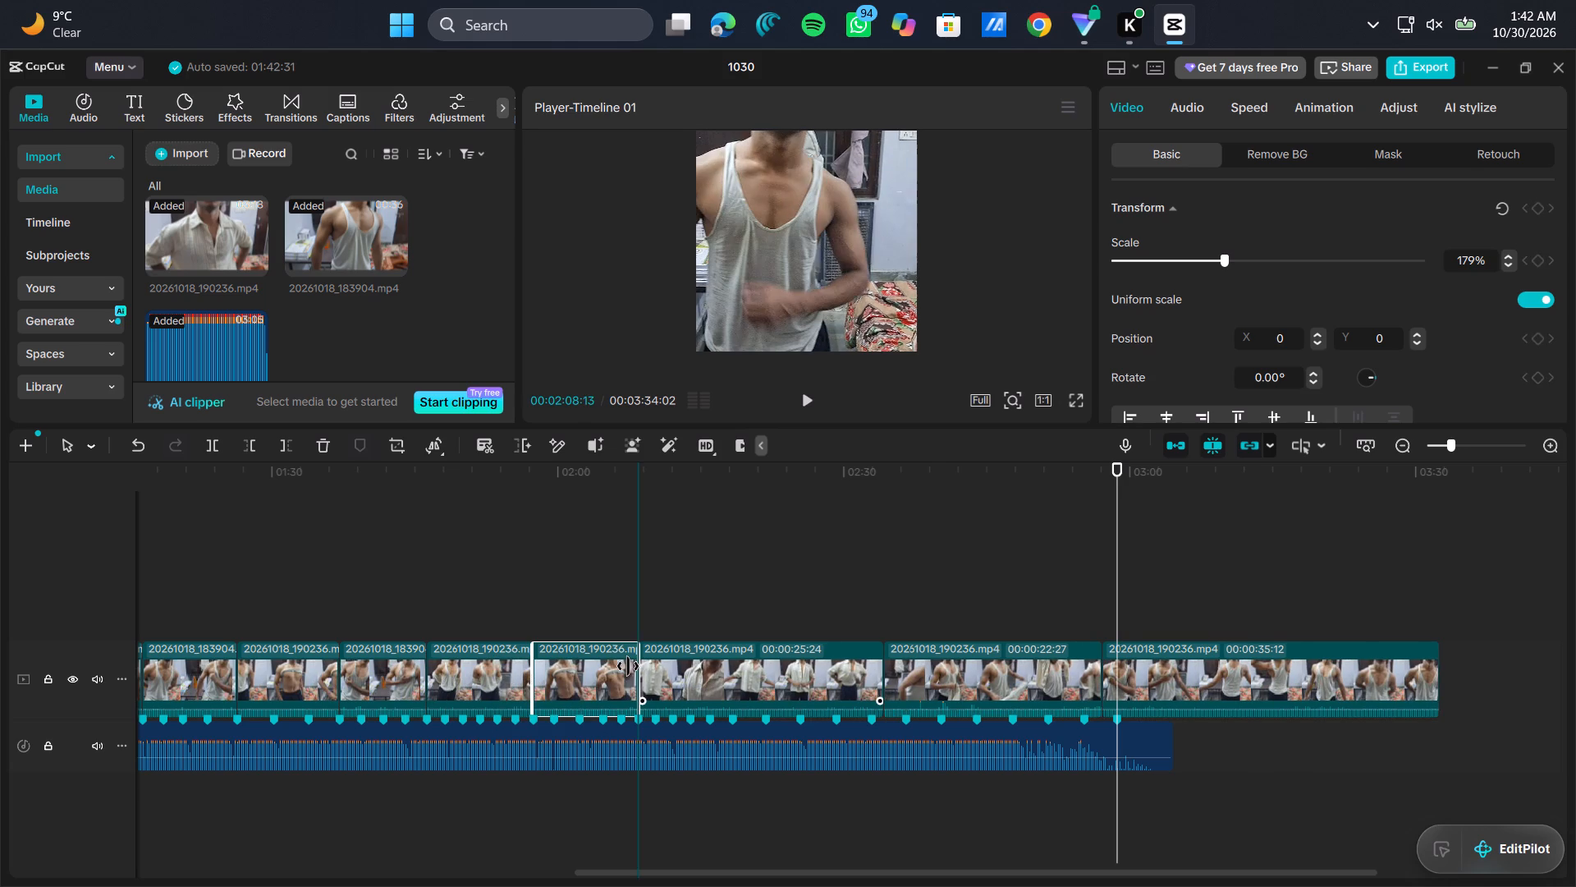
drag(628, 666, 628, 670)
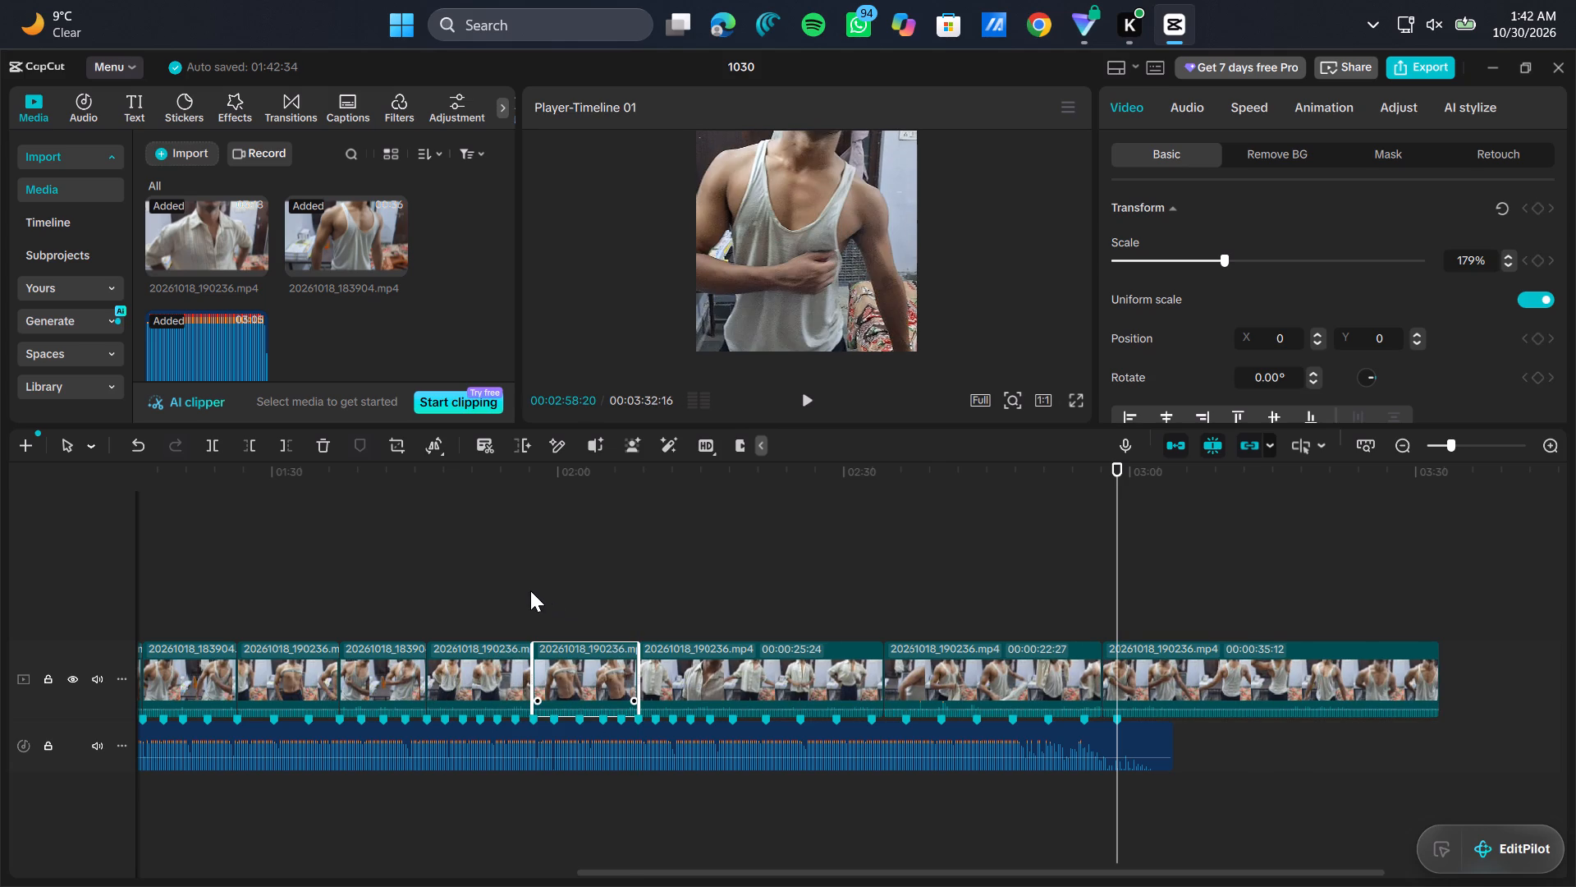
Return the playhead to 00:00:00:00 and play the rearranged sequence from the start.
right_click(530, 591)
click(530, 591)
triple_click(530, 591)
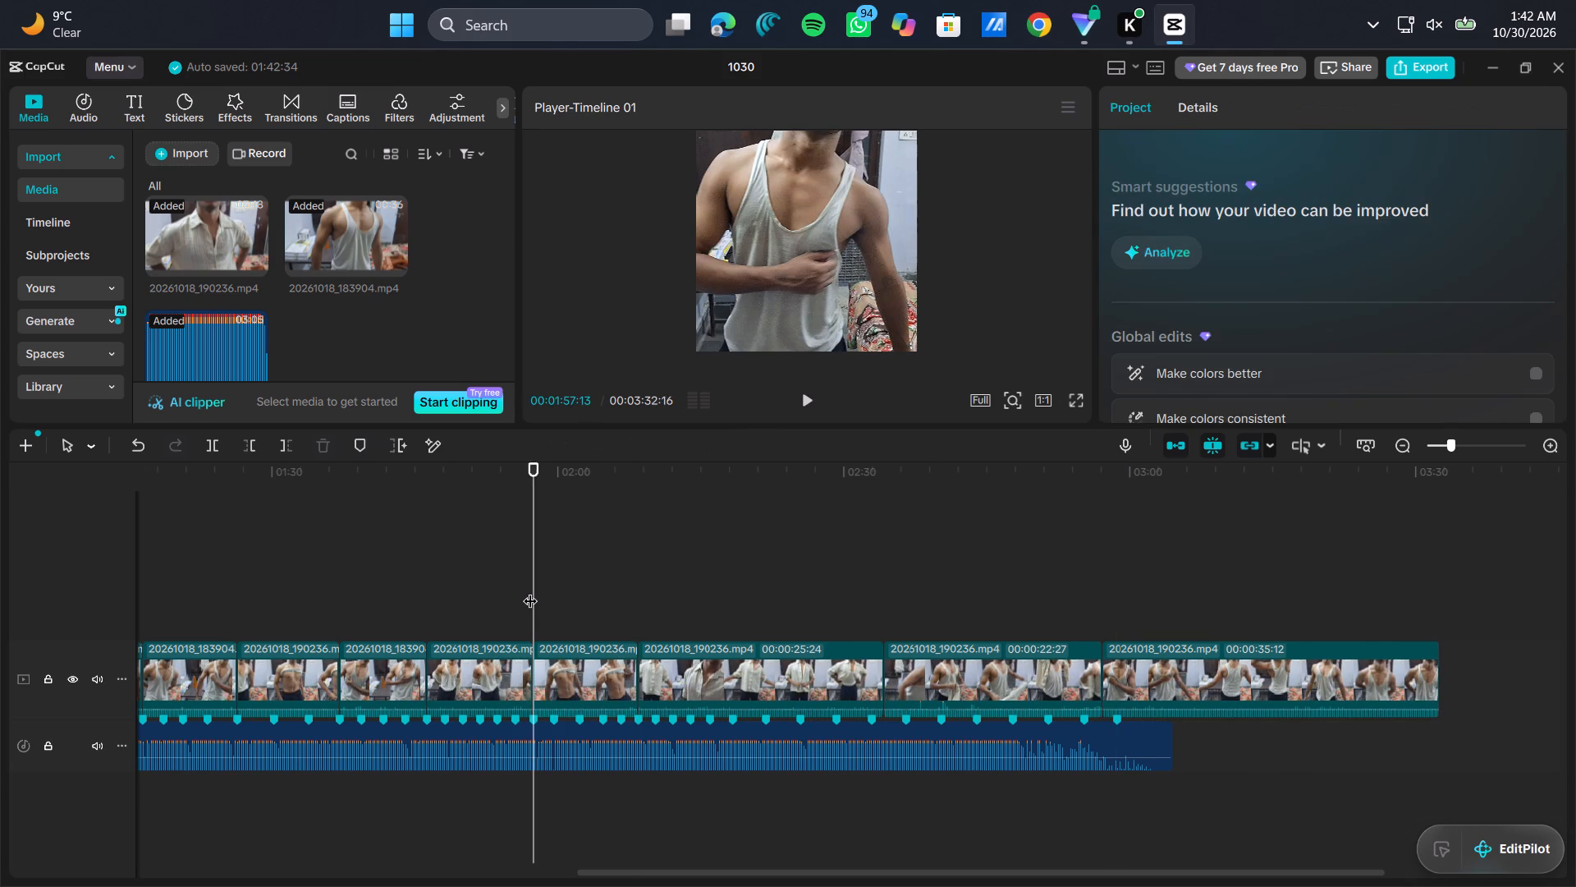
drag(530, 591, 57, 886)
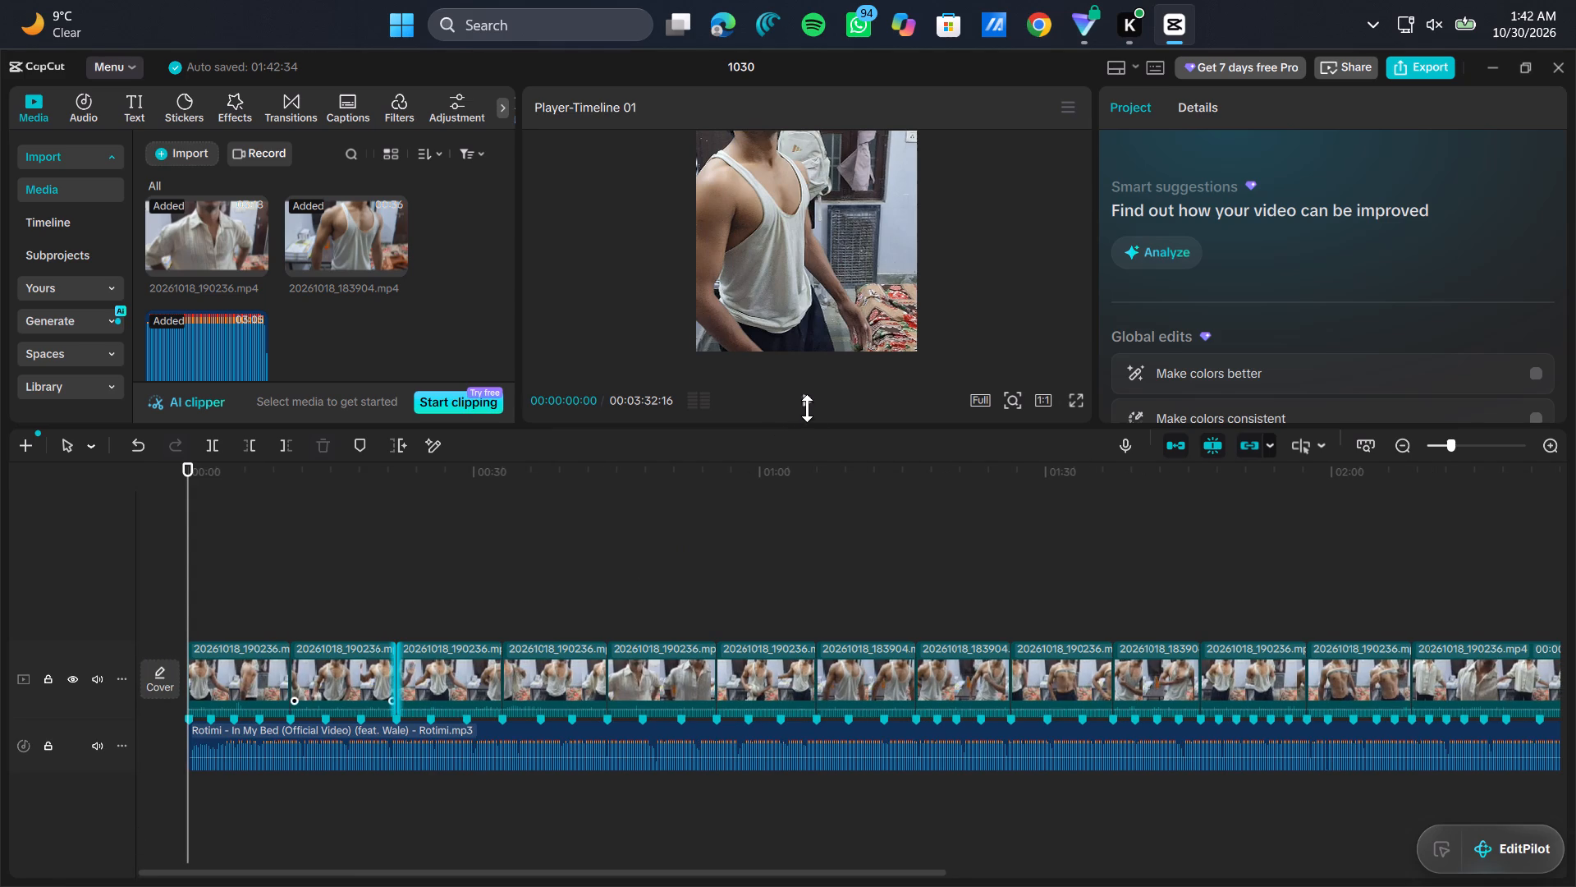
click(812, 396)
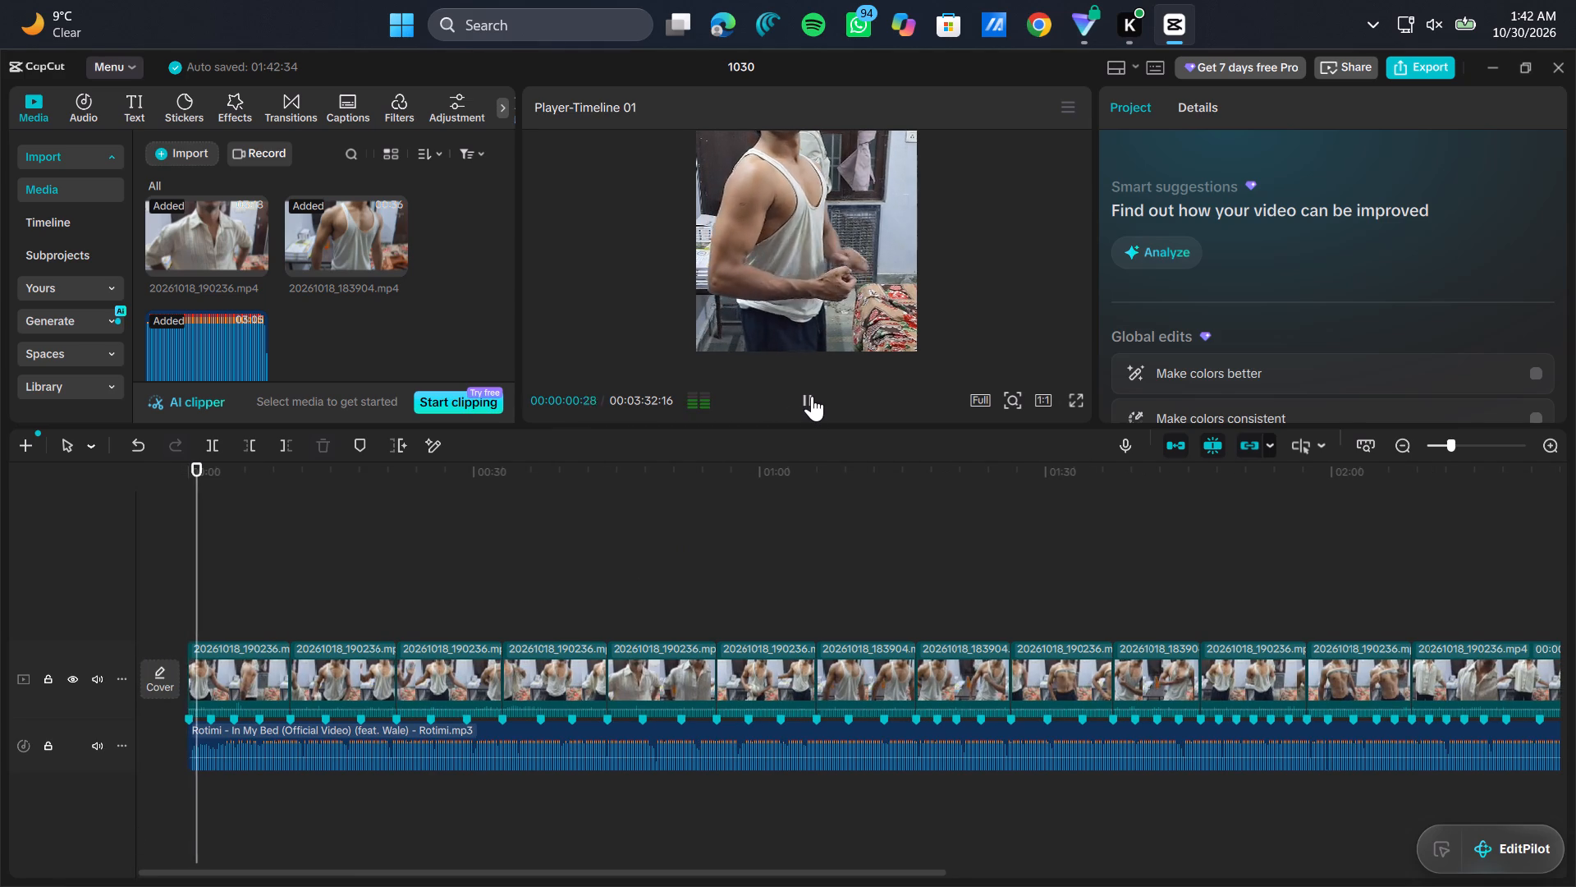
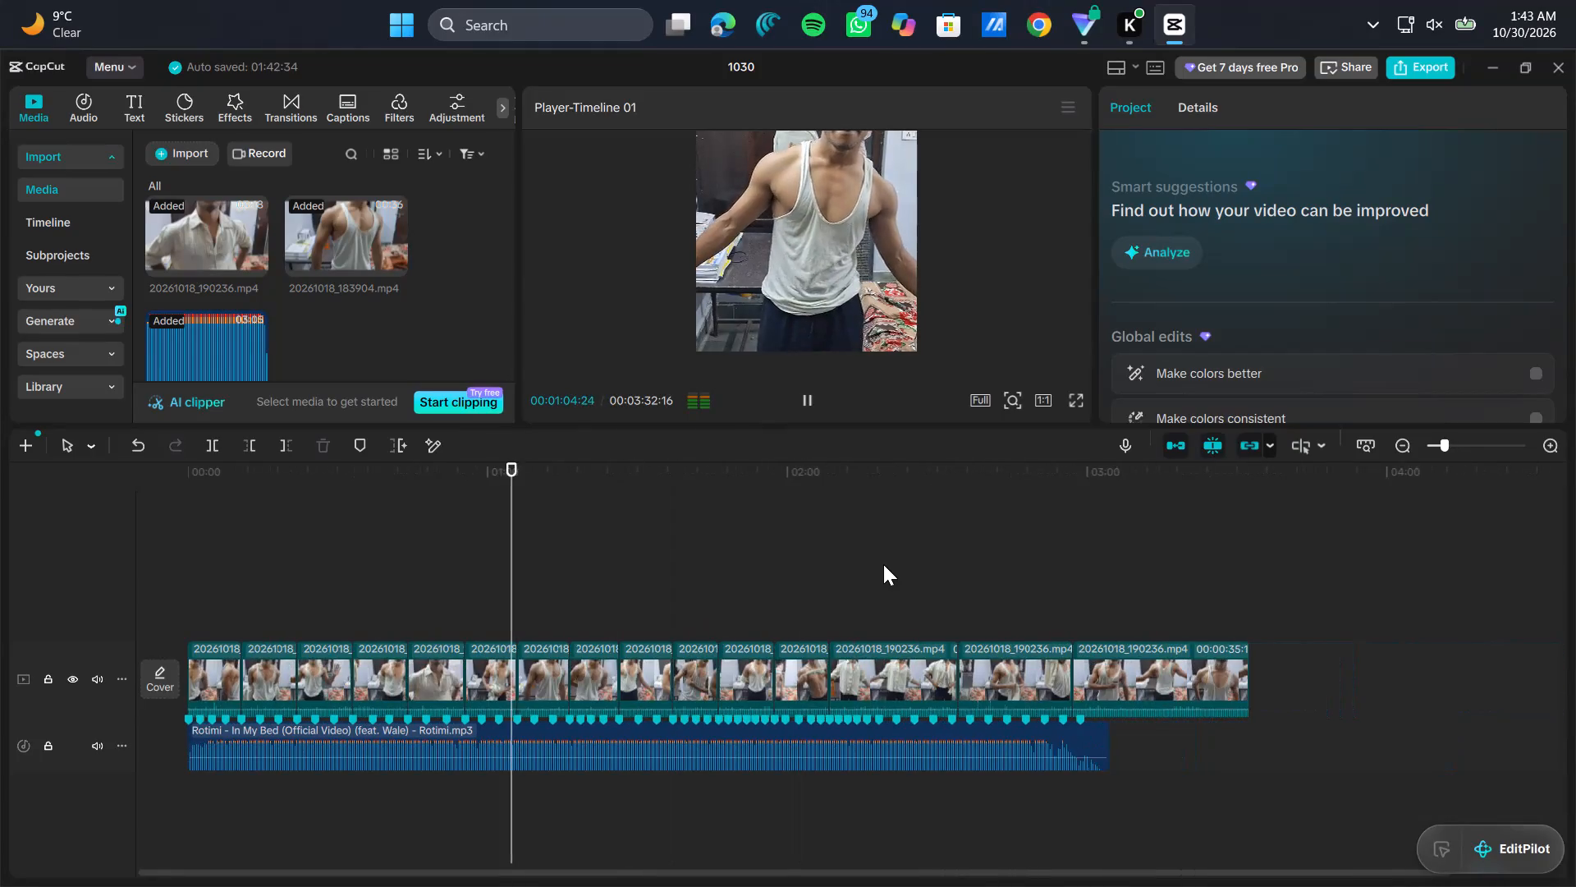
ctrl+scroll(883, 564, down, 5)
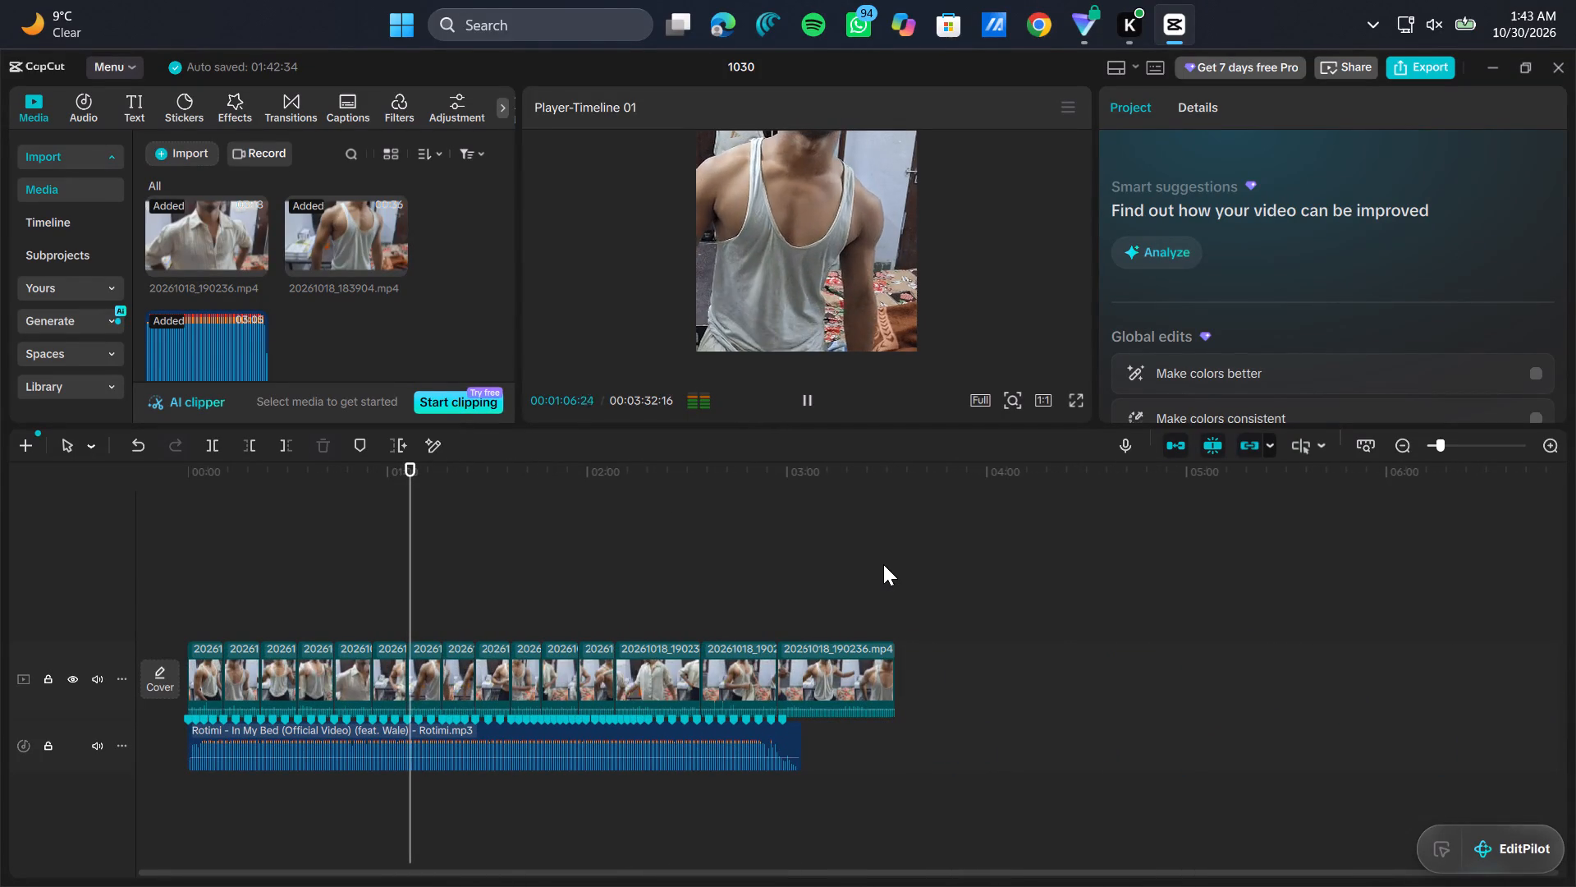
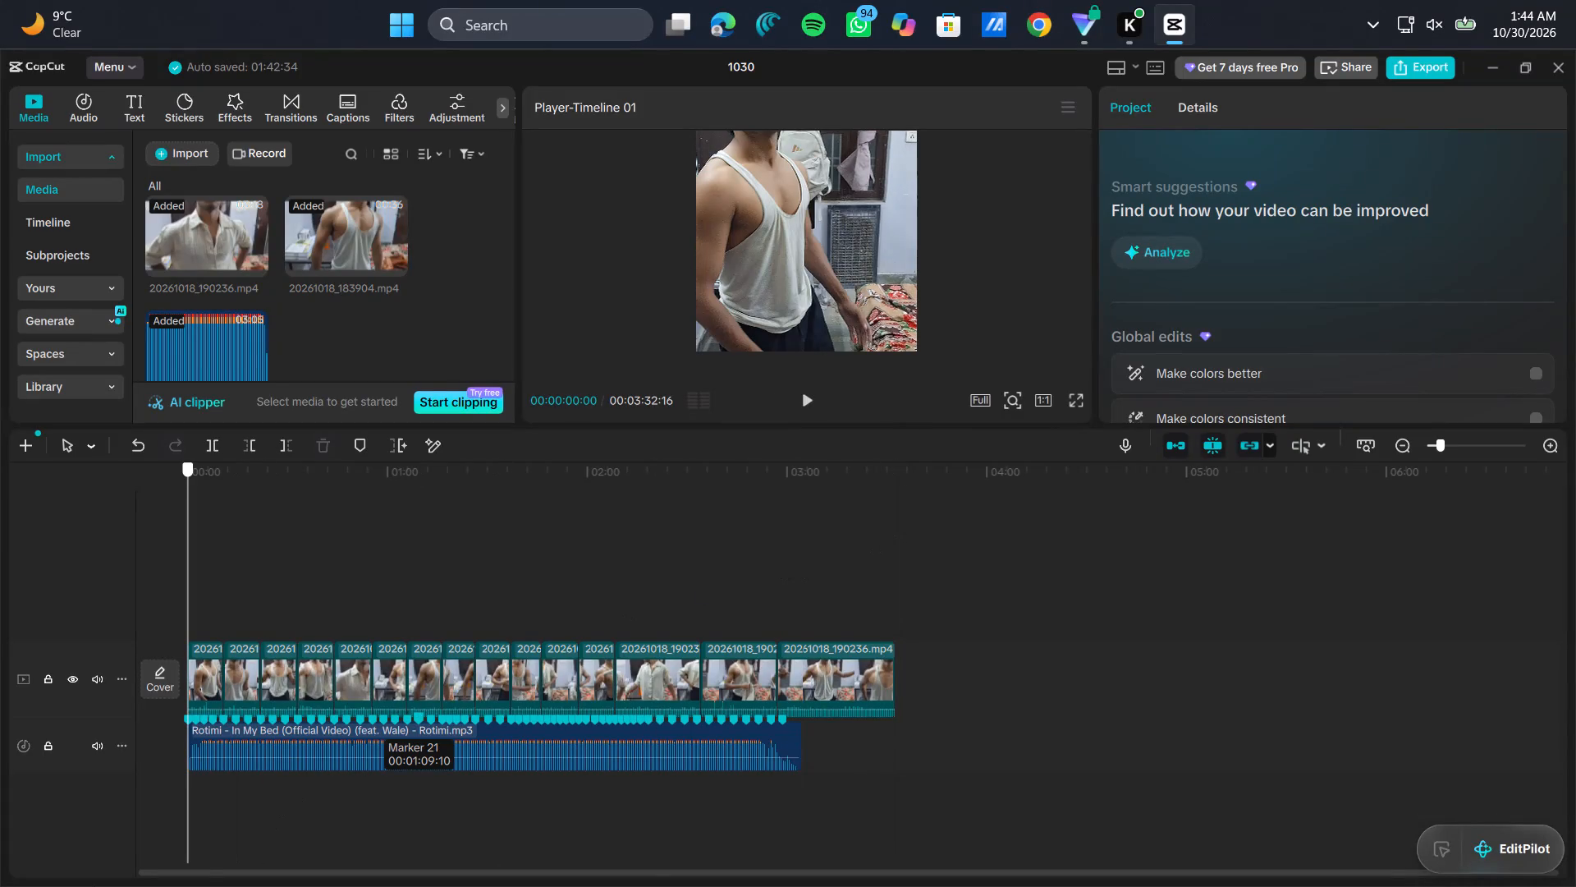
Split the long 20261018_190236.mp4 segment that spans the two-minute mark at 00:02:19:28.
ctrl+scroll(428, 734, up, 8)
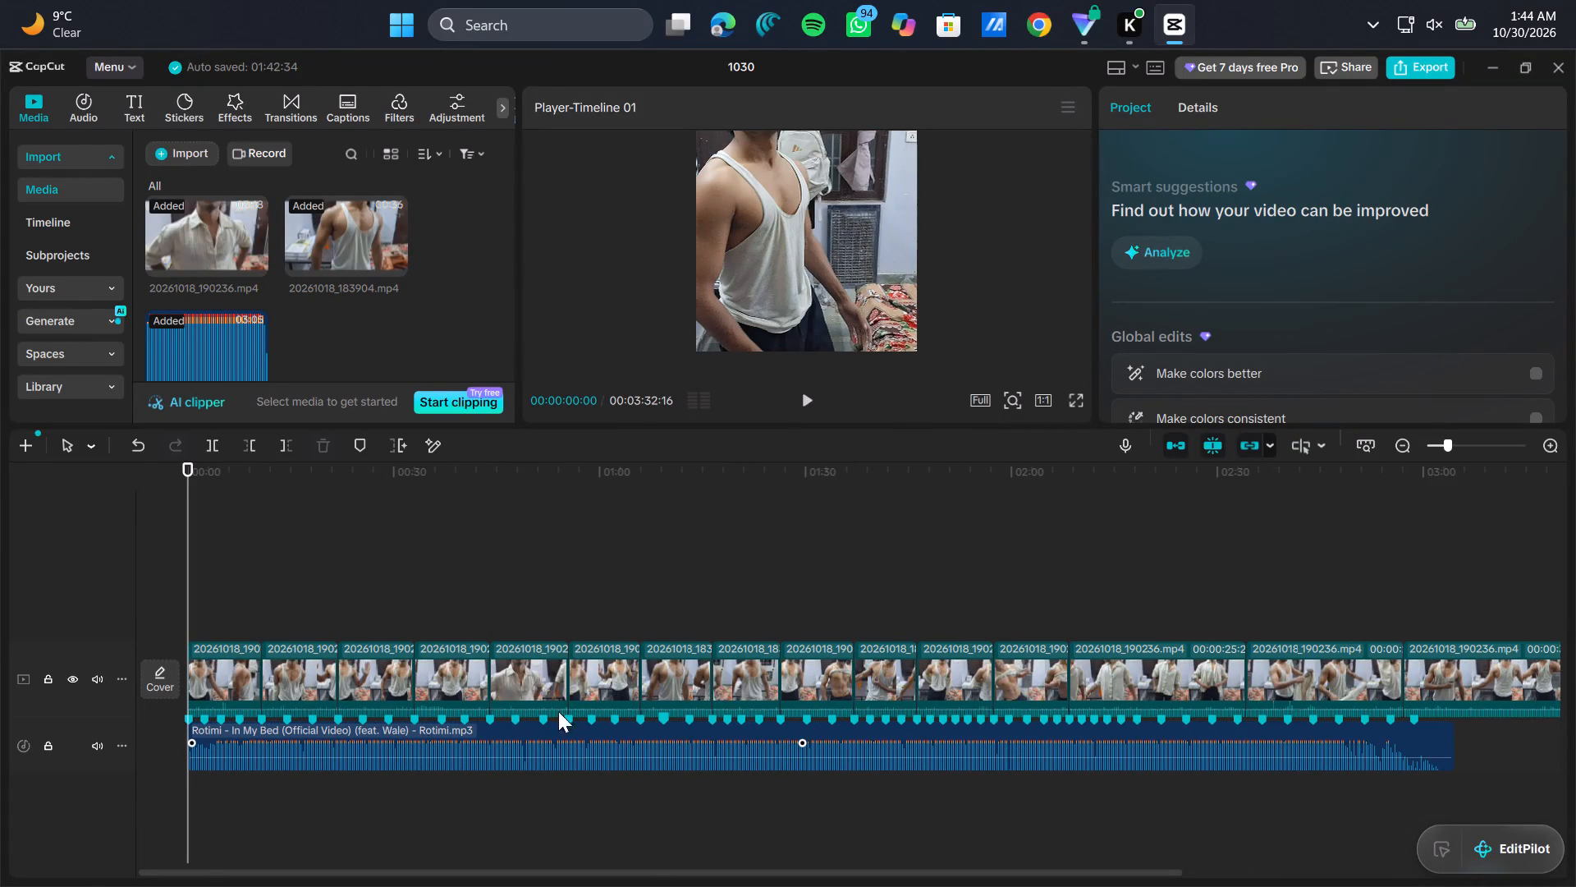
click(1089, 604)
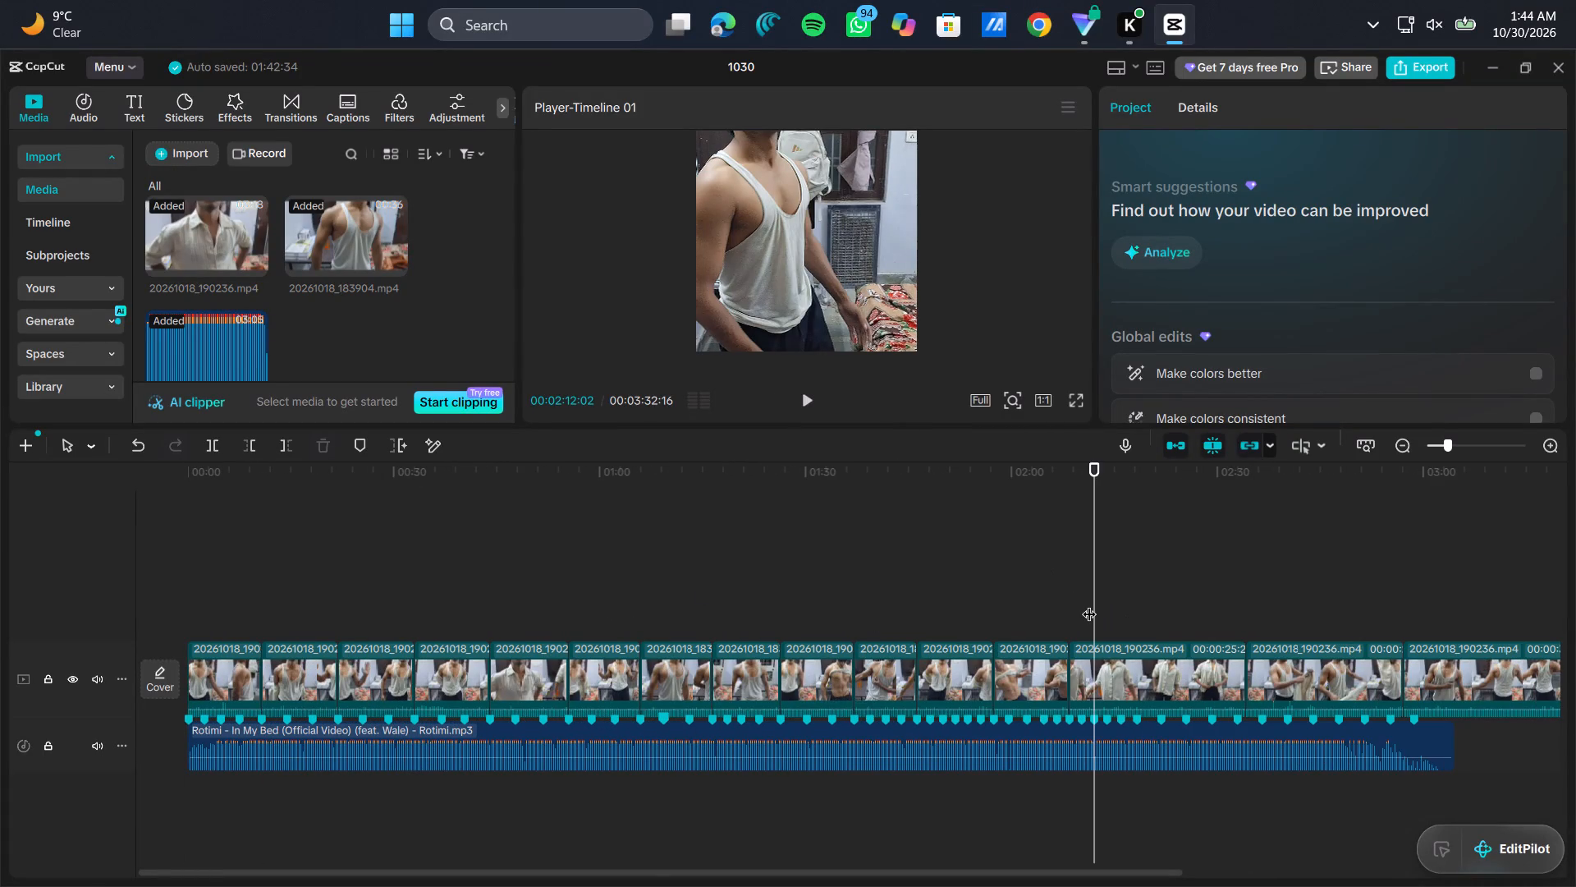
drag(1089, 604, 1138, 609)
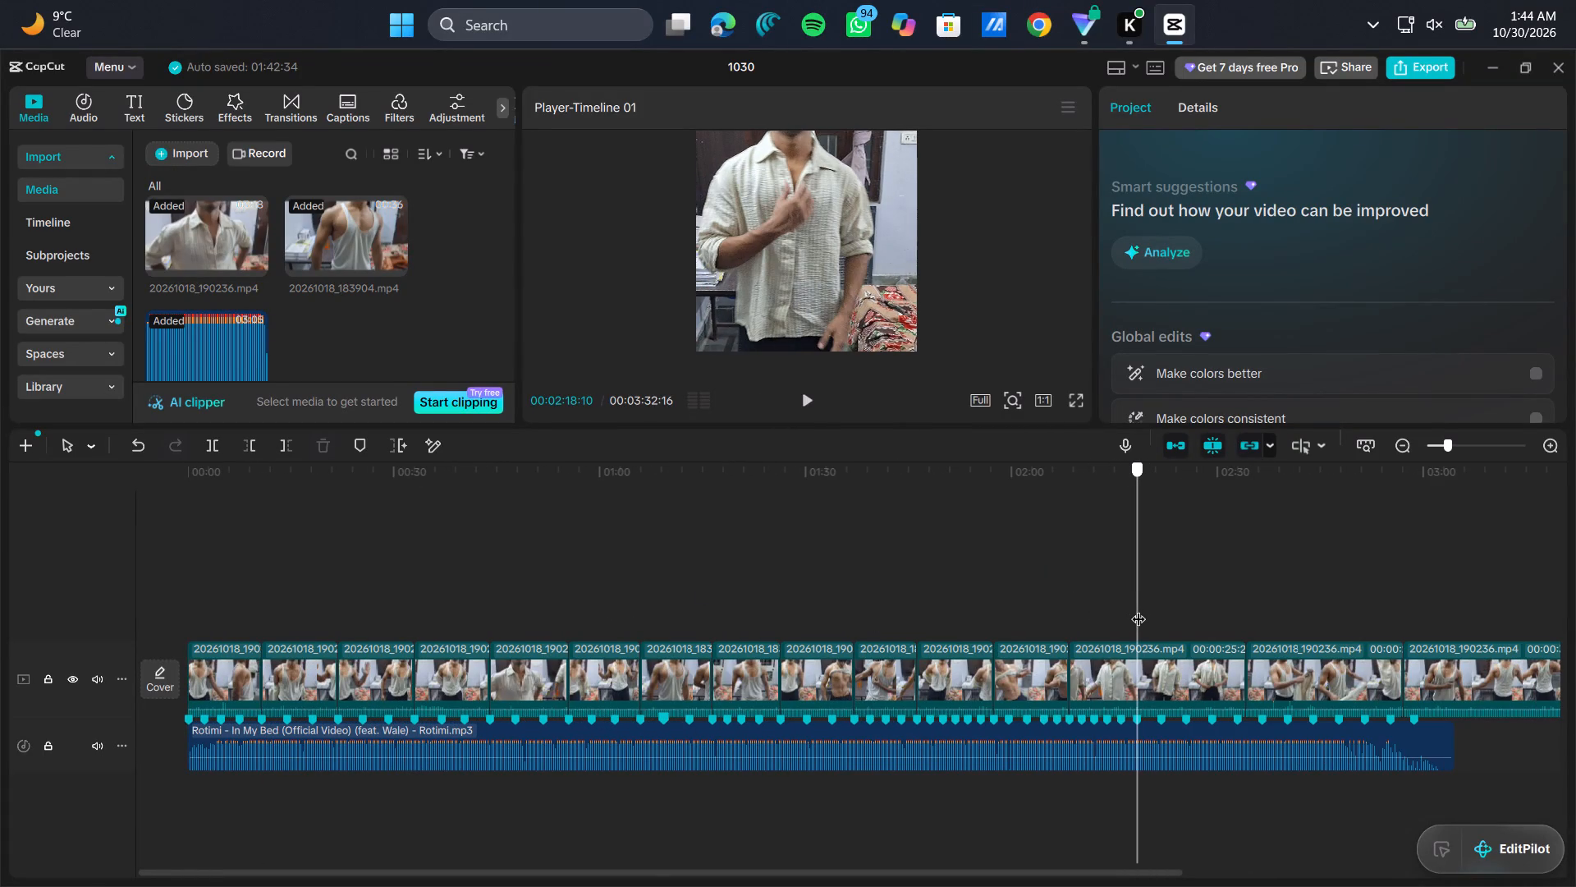
drag(1138, 609, 1148, 604)
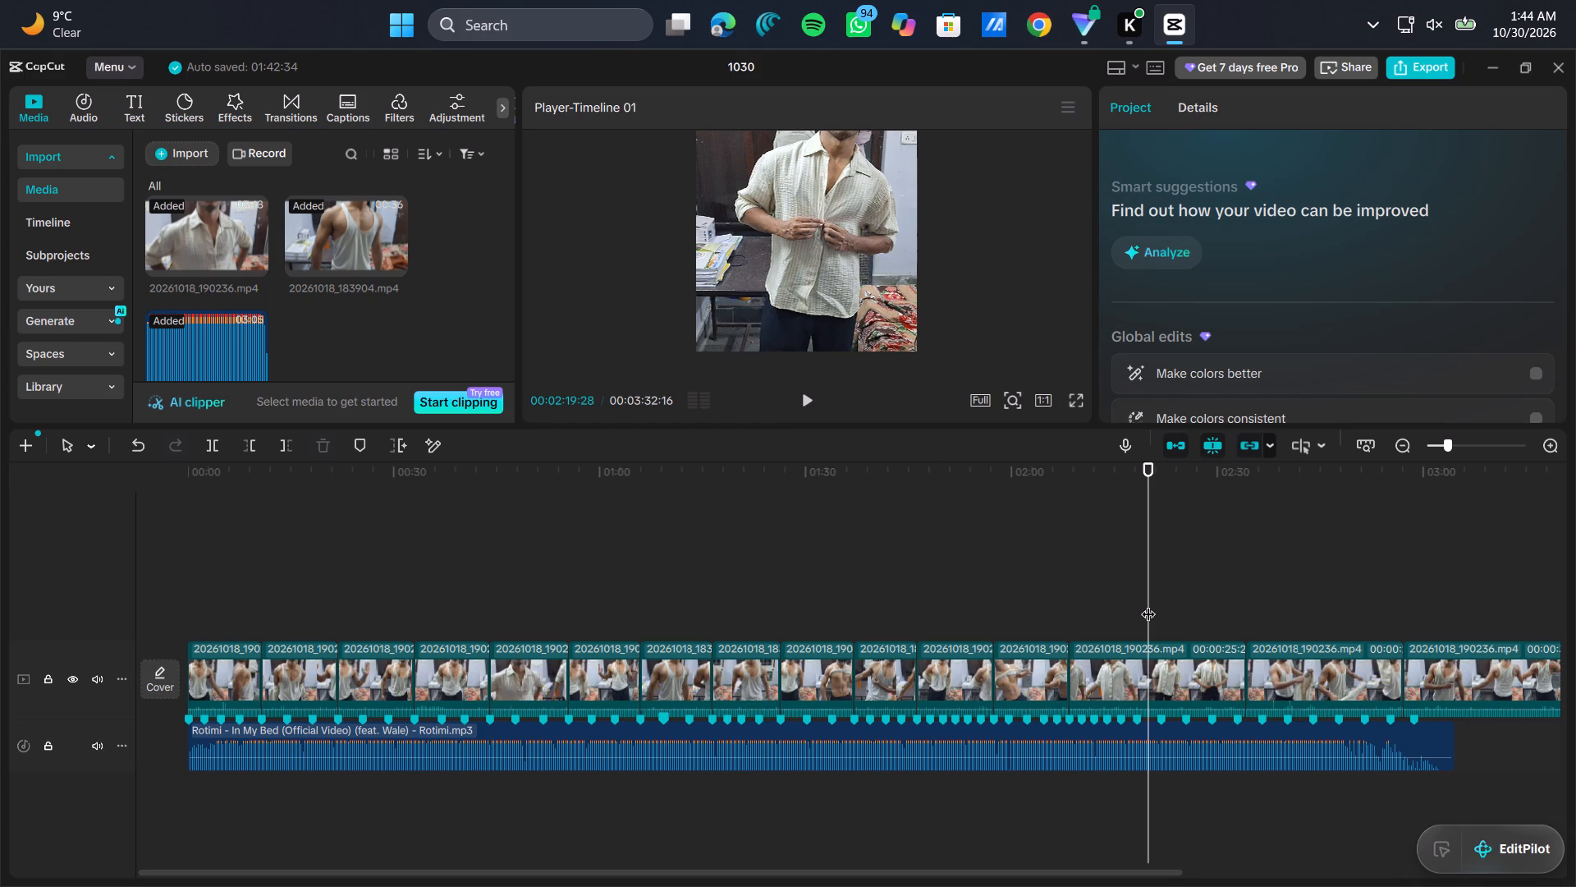
click(1111, 689)
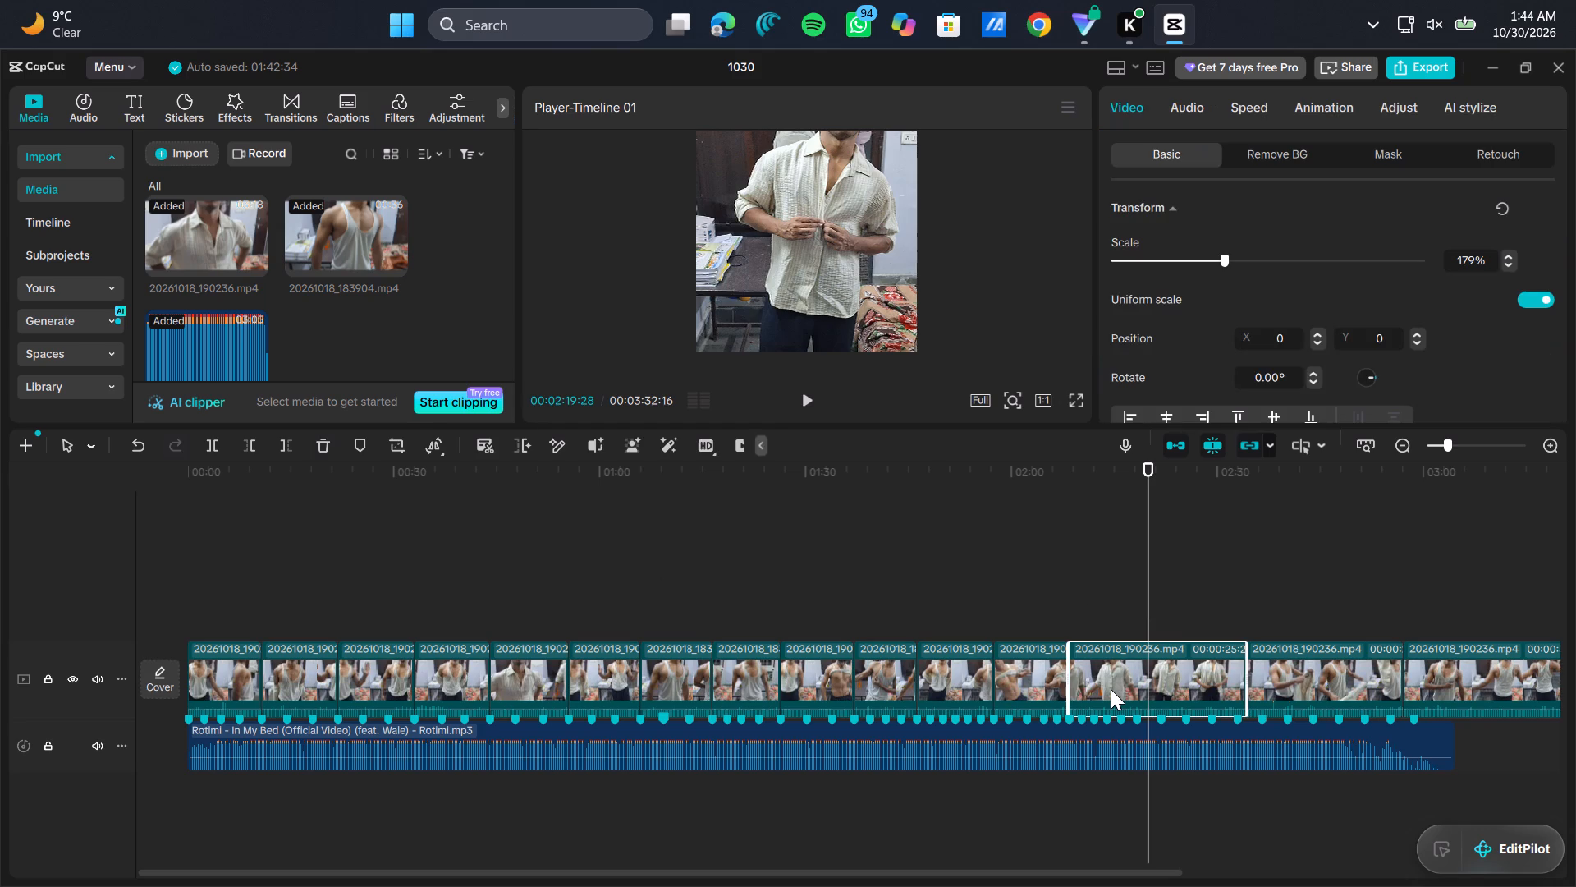
click(207, 446)
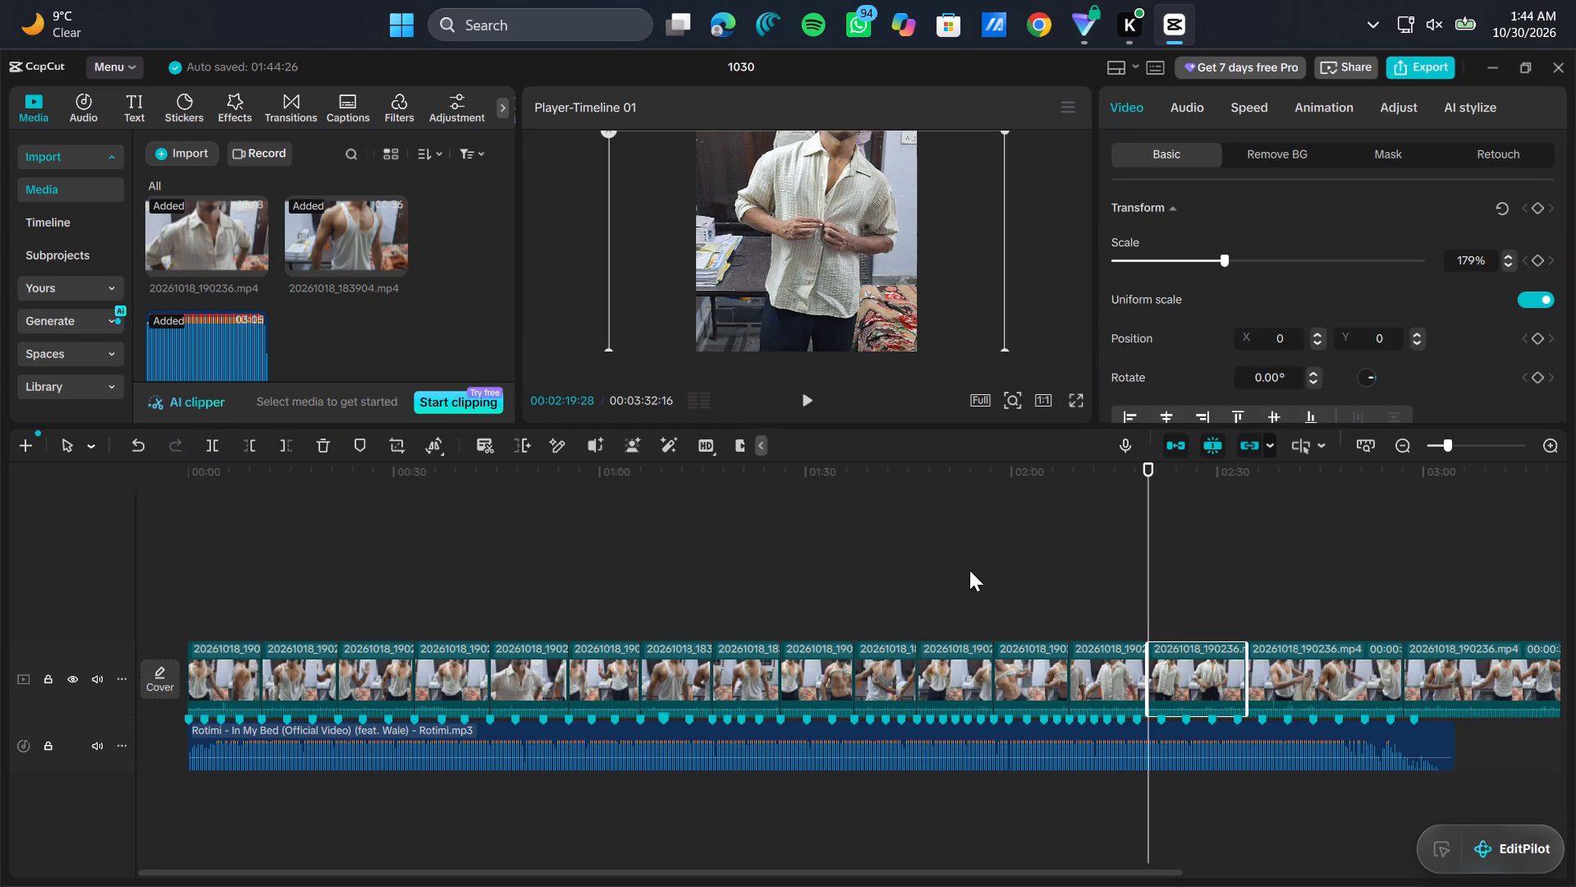
Move the first piece of the split segment earlier in the video track, between the fifth and sixth segments.
drag(1093, 673, 578, 672)
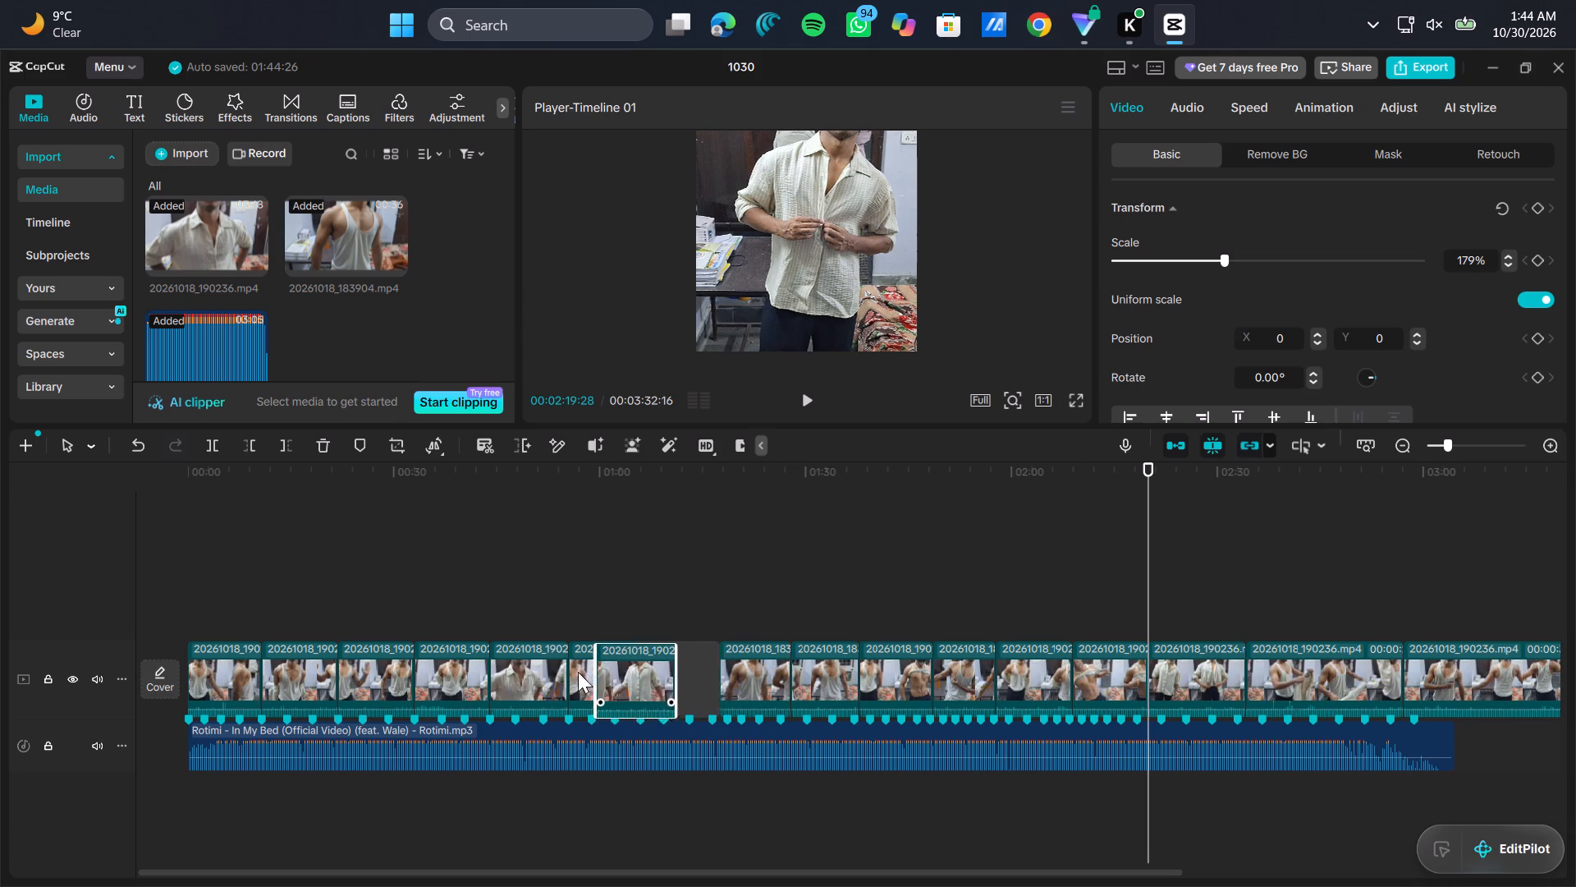
drag(578, 672, 571, 678)
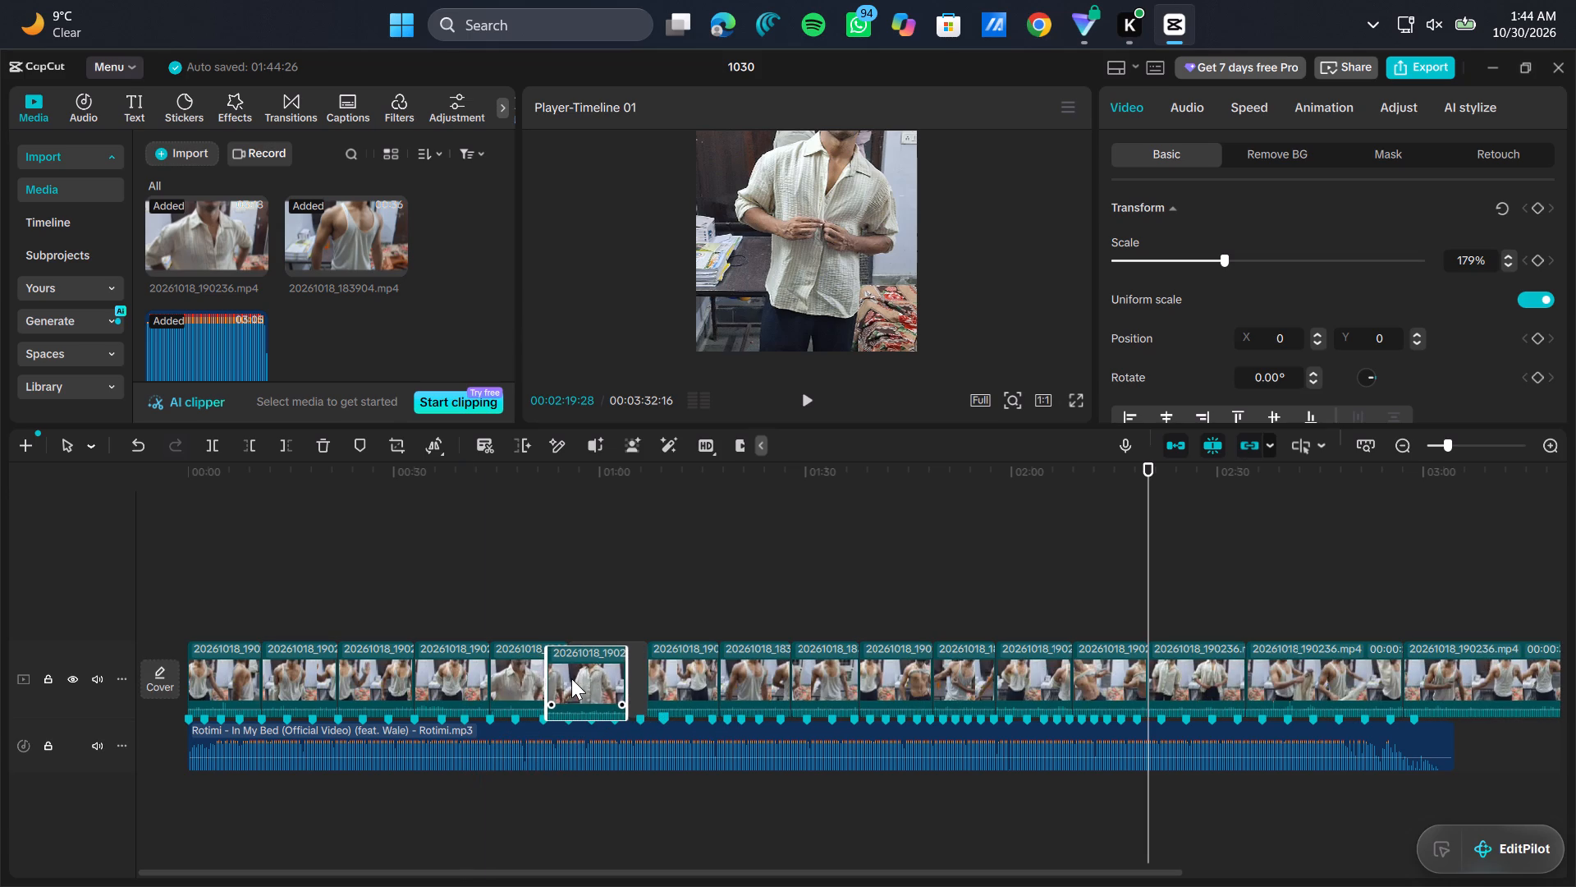
drag(571, 678, 574, 678)
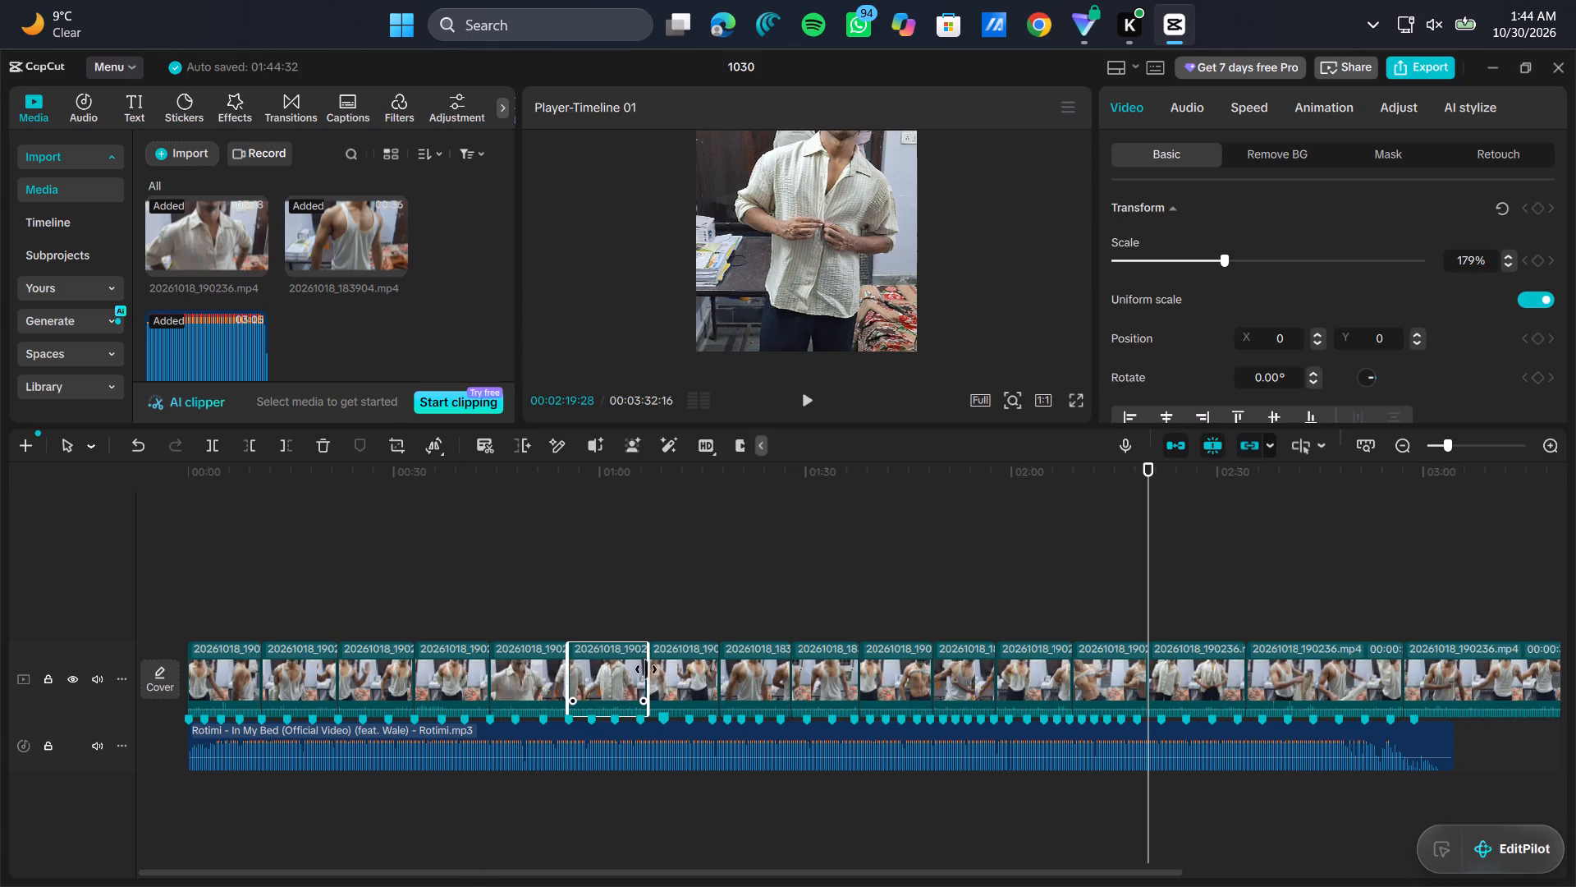
Adjust the ends of the sixth, eighth, ninth and tenth segments to the beat markers, ending the eighth at 00:01:26:11.
drag(648, 667, 638, 669)
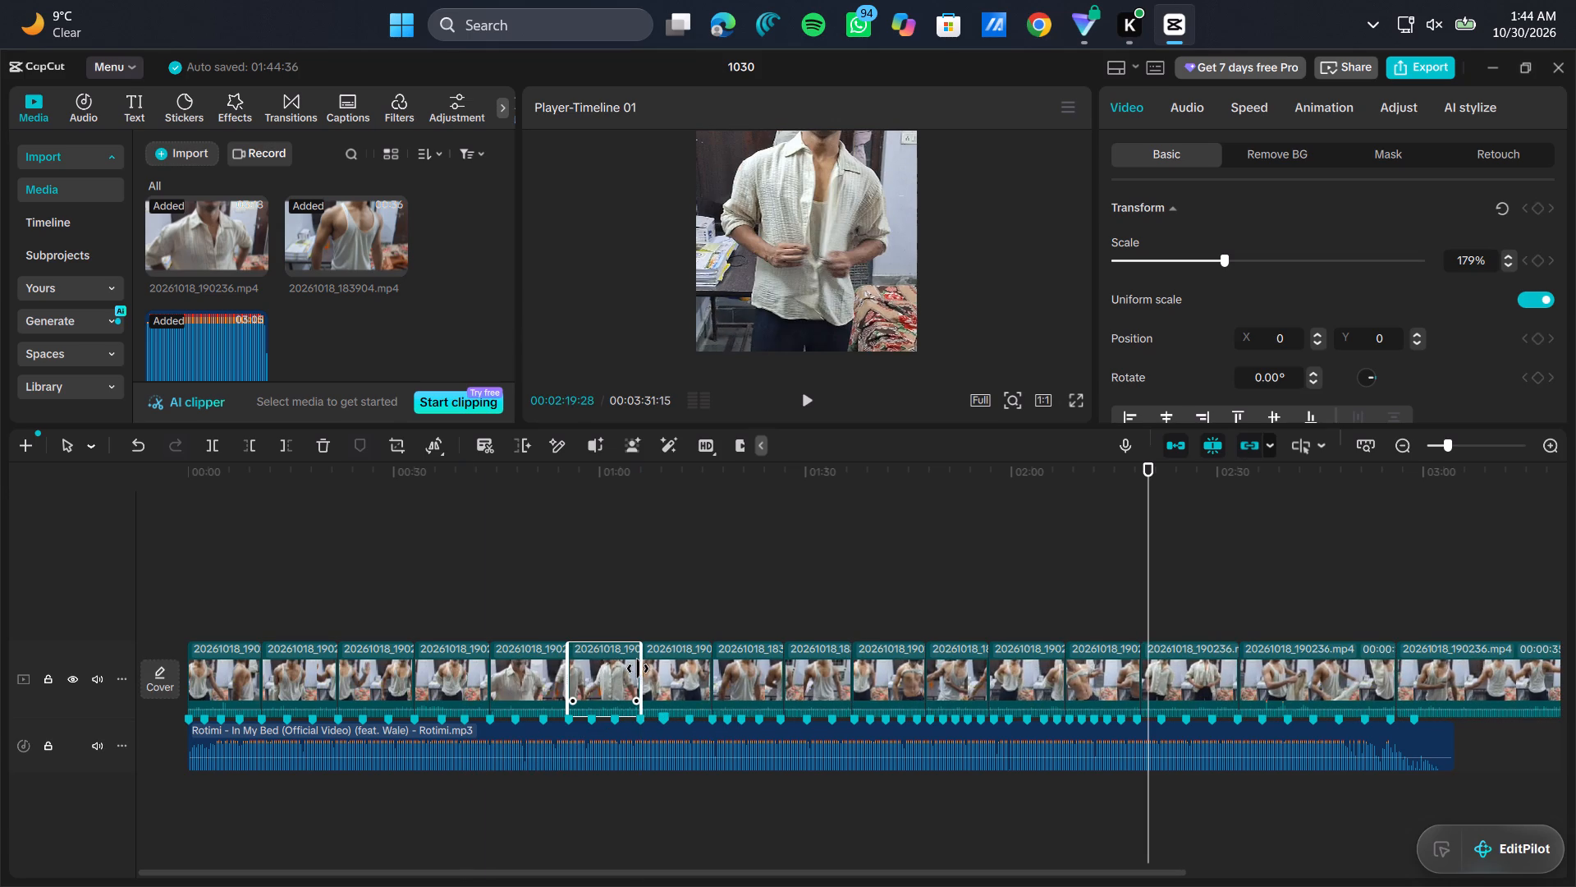
click(766, 687)
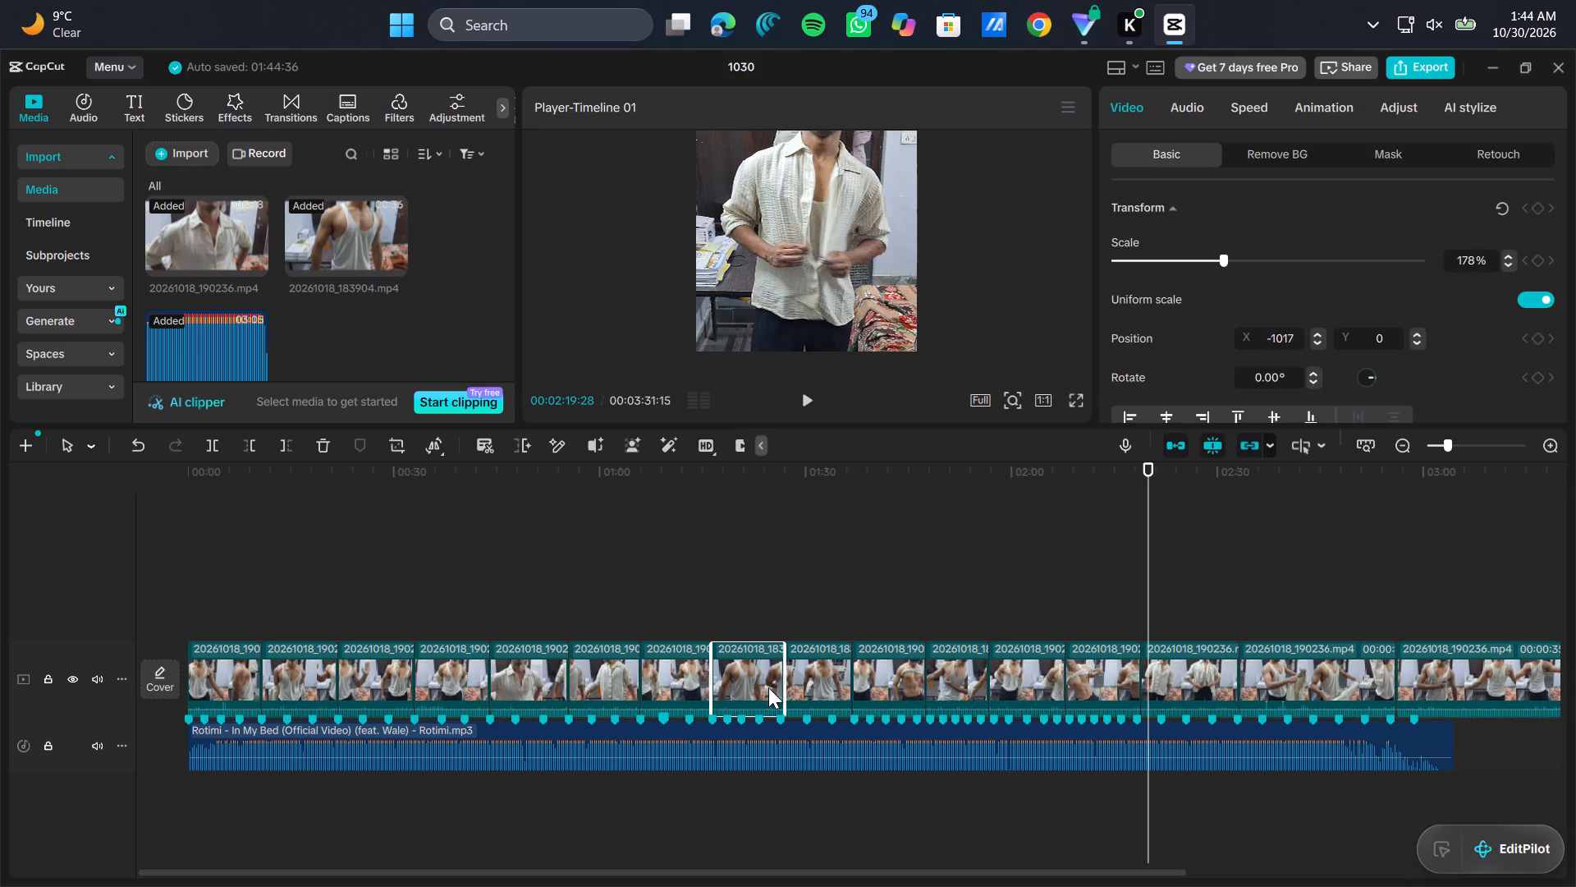
click(784, 674)
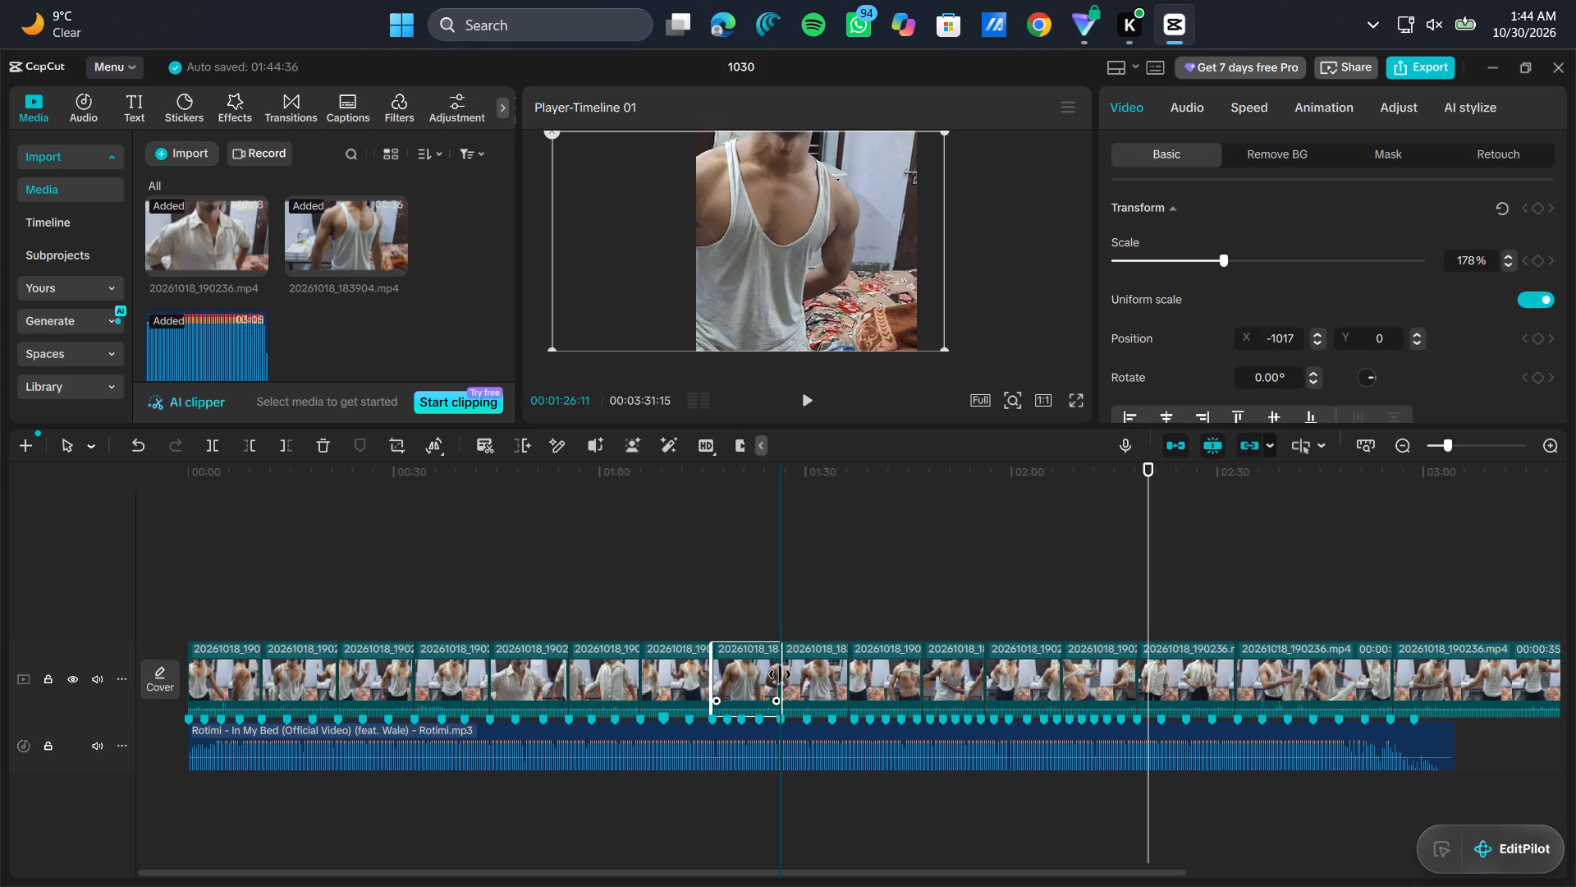
click(845, 672)
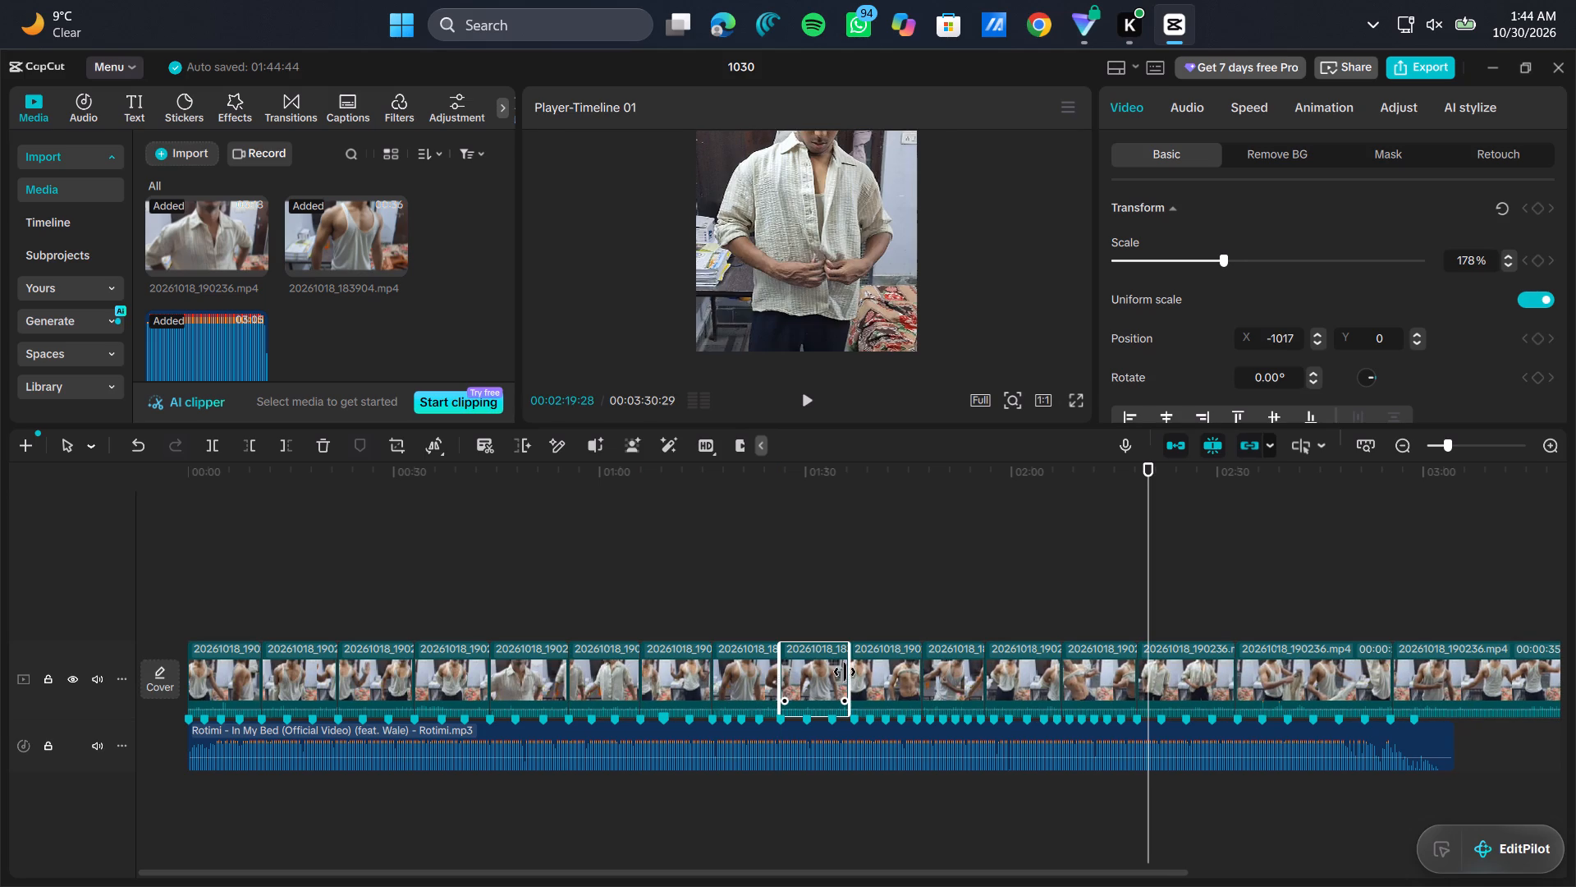
click(848, 671)
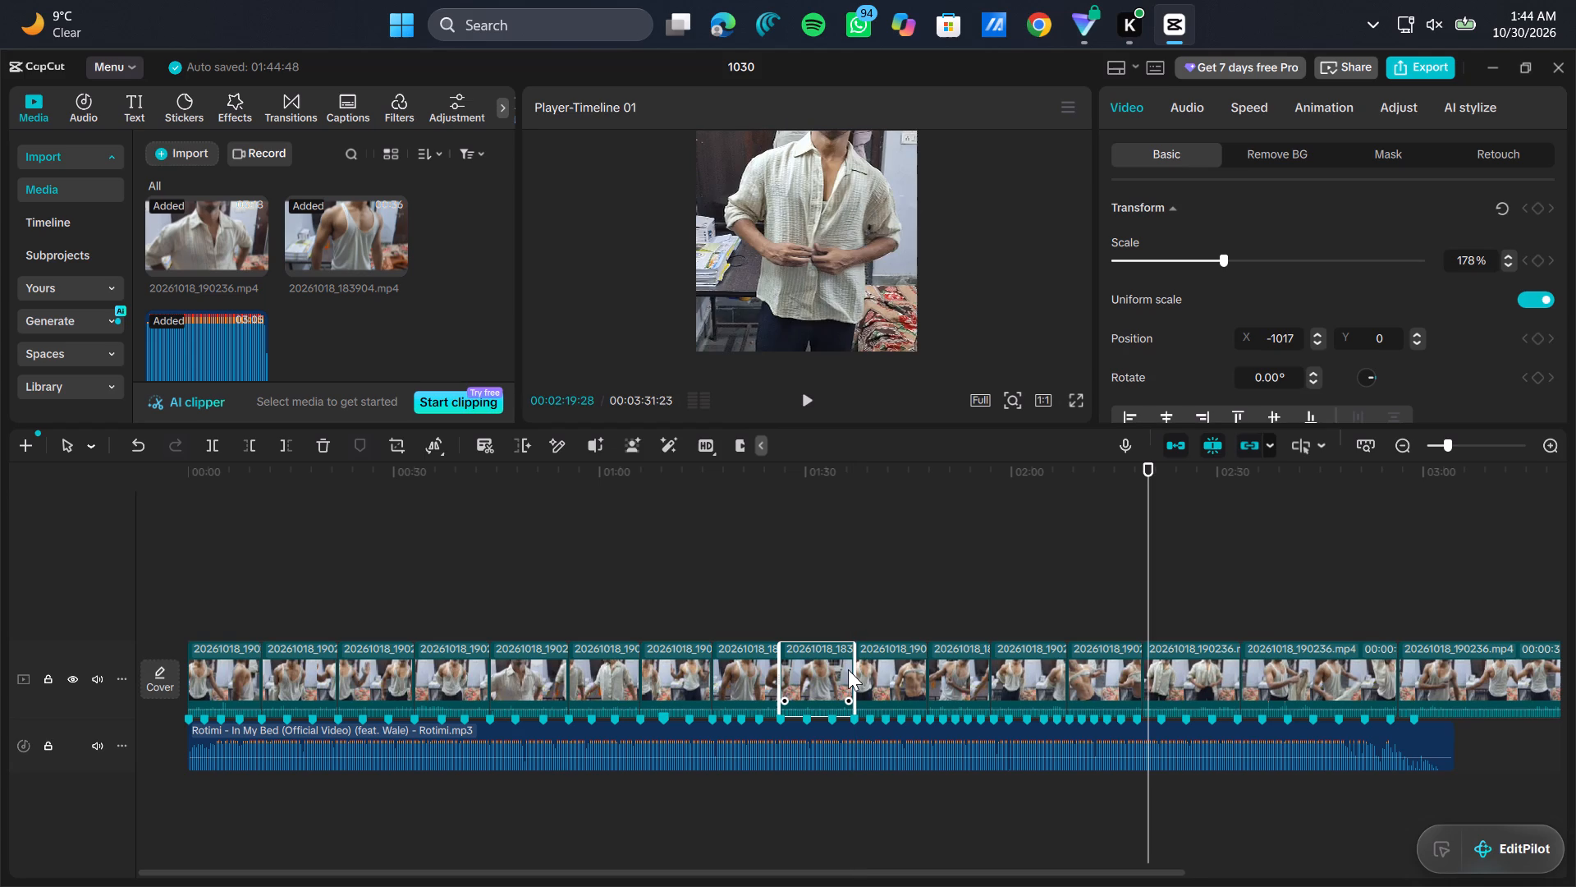
click(901, 673)
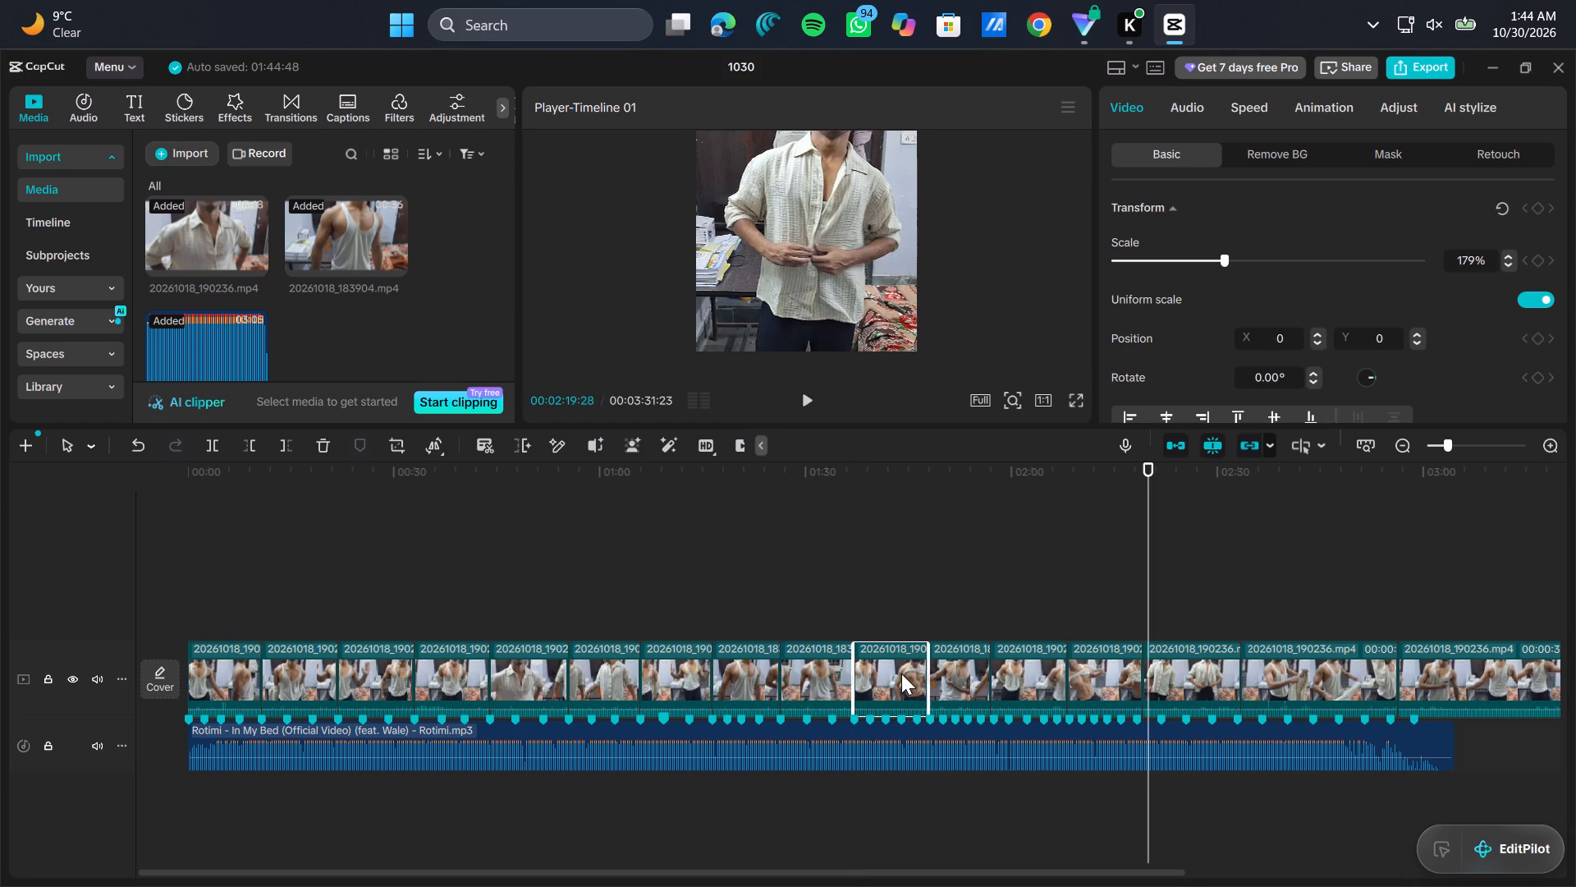
click(928, 664)
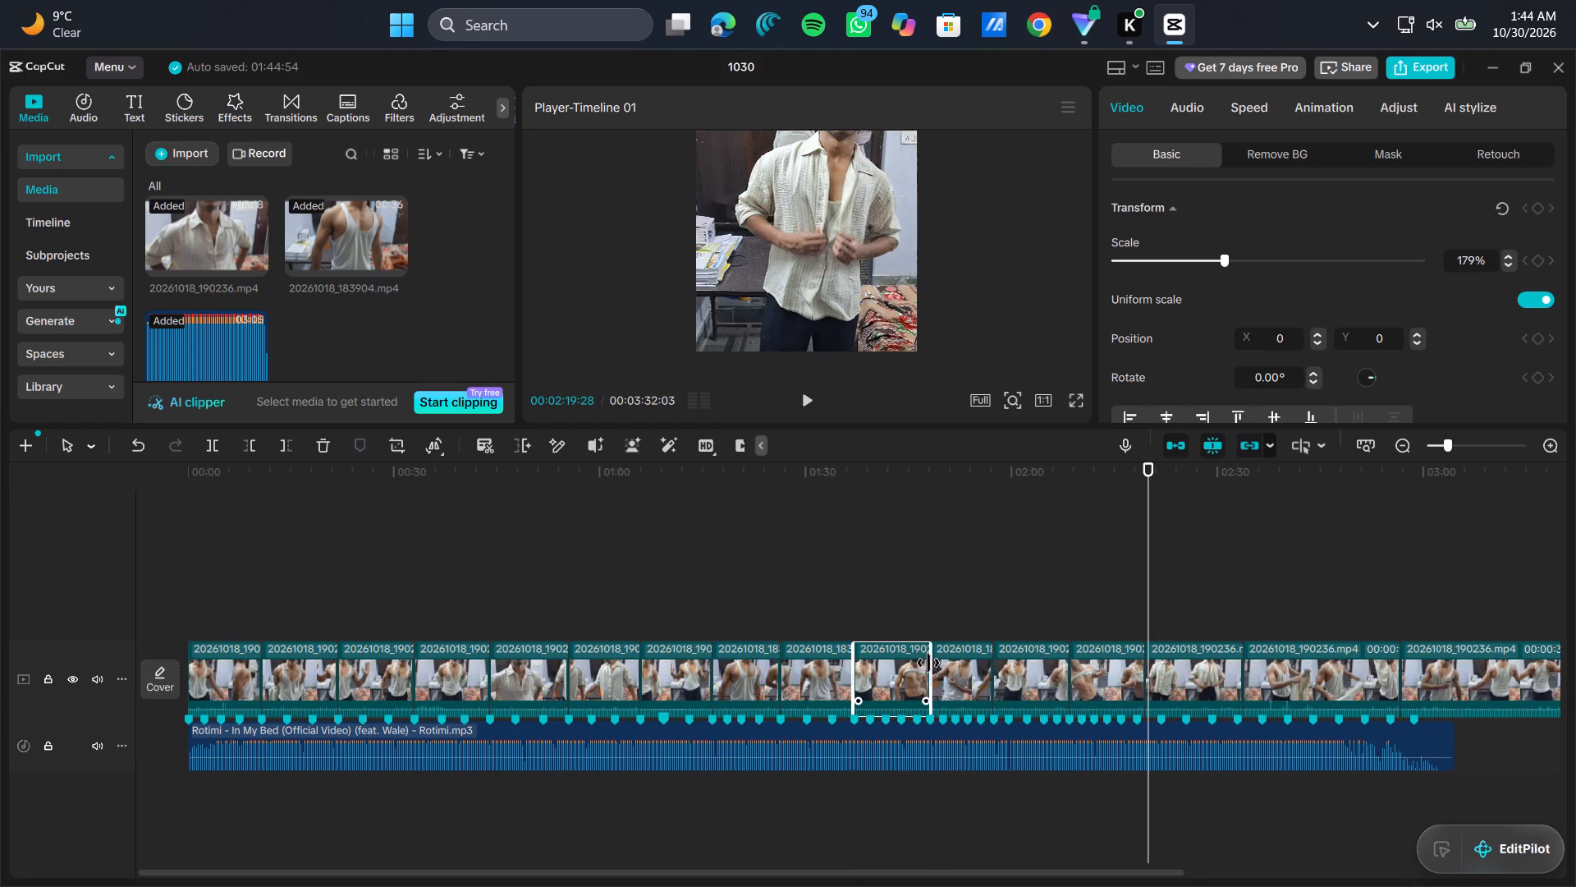
click(977, 663)
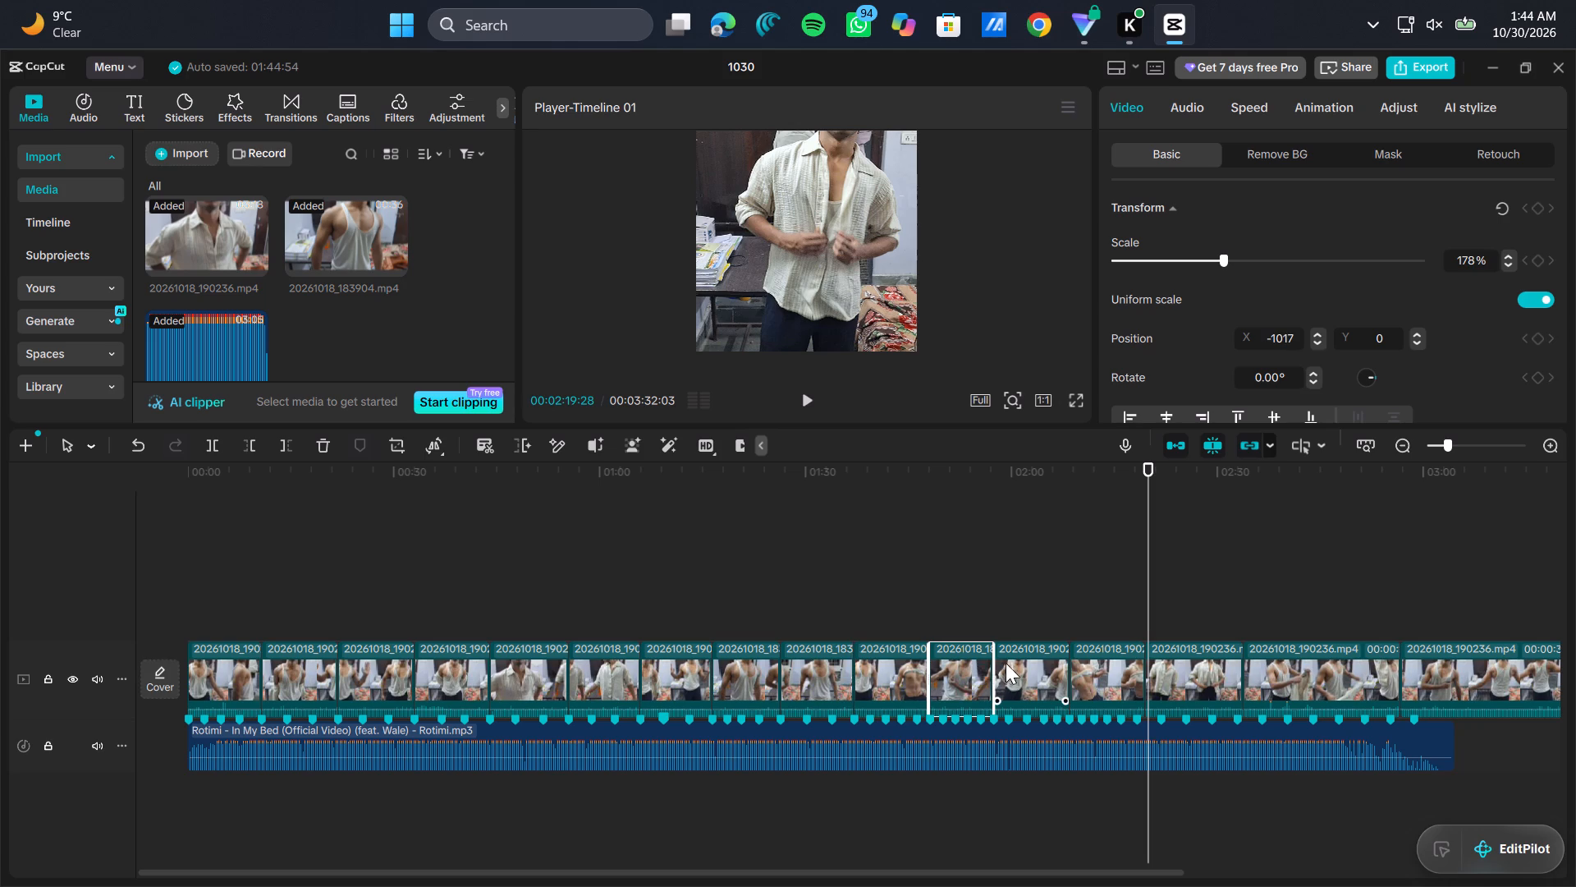
click(992, 672)
Trim the end of the thirteenth segment to the beat marker at 00:02:18:10.
click(1106, 670)
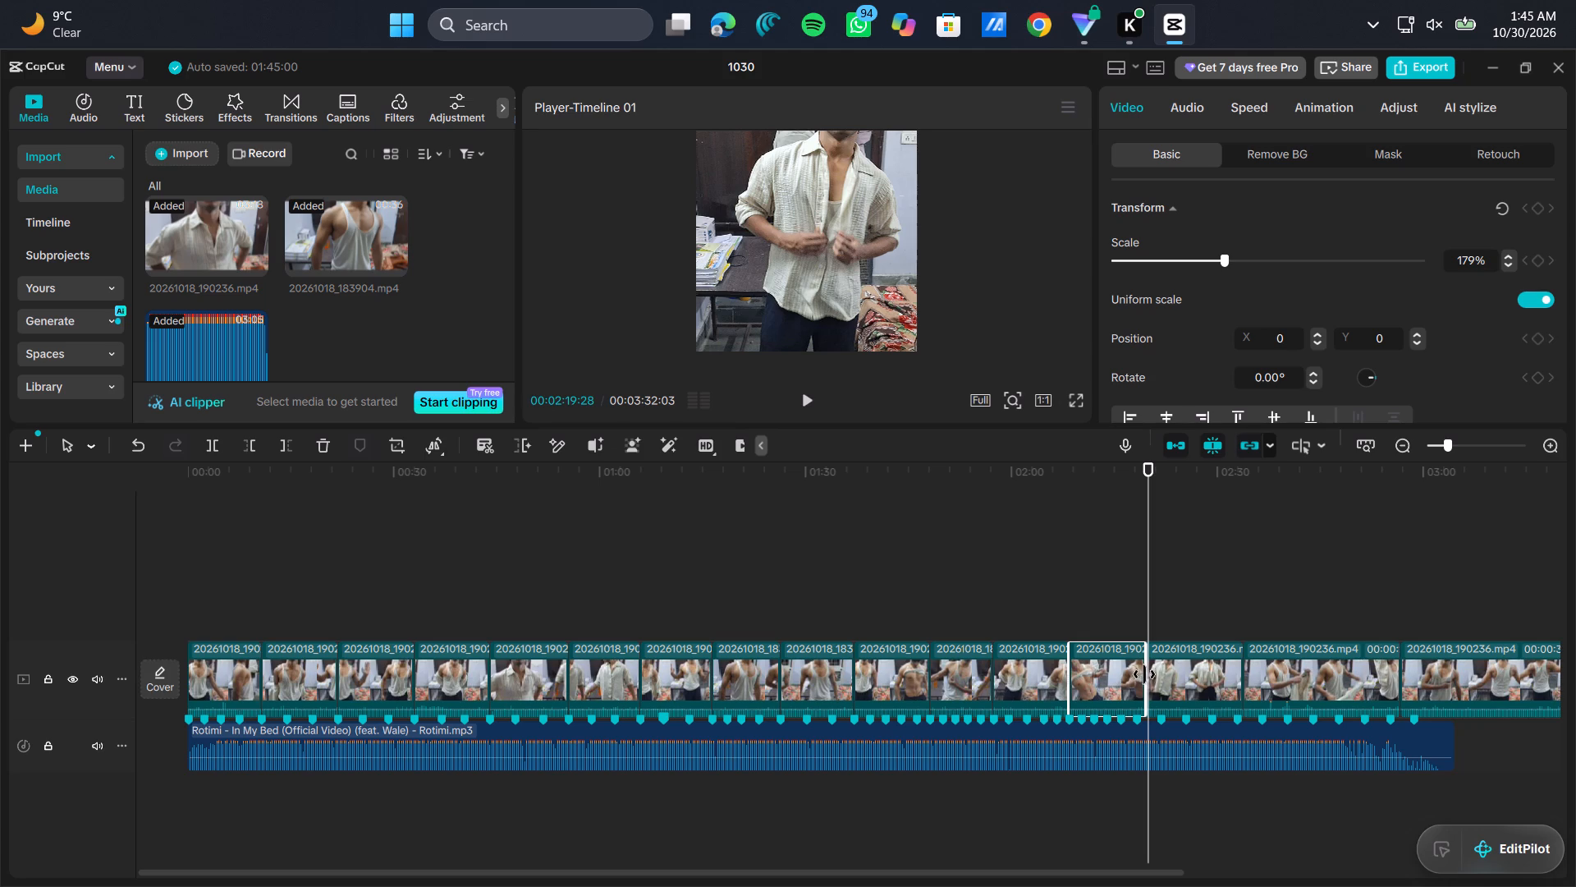
drag(1147, 675, 1131, 684)
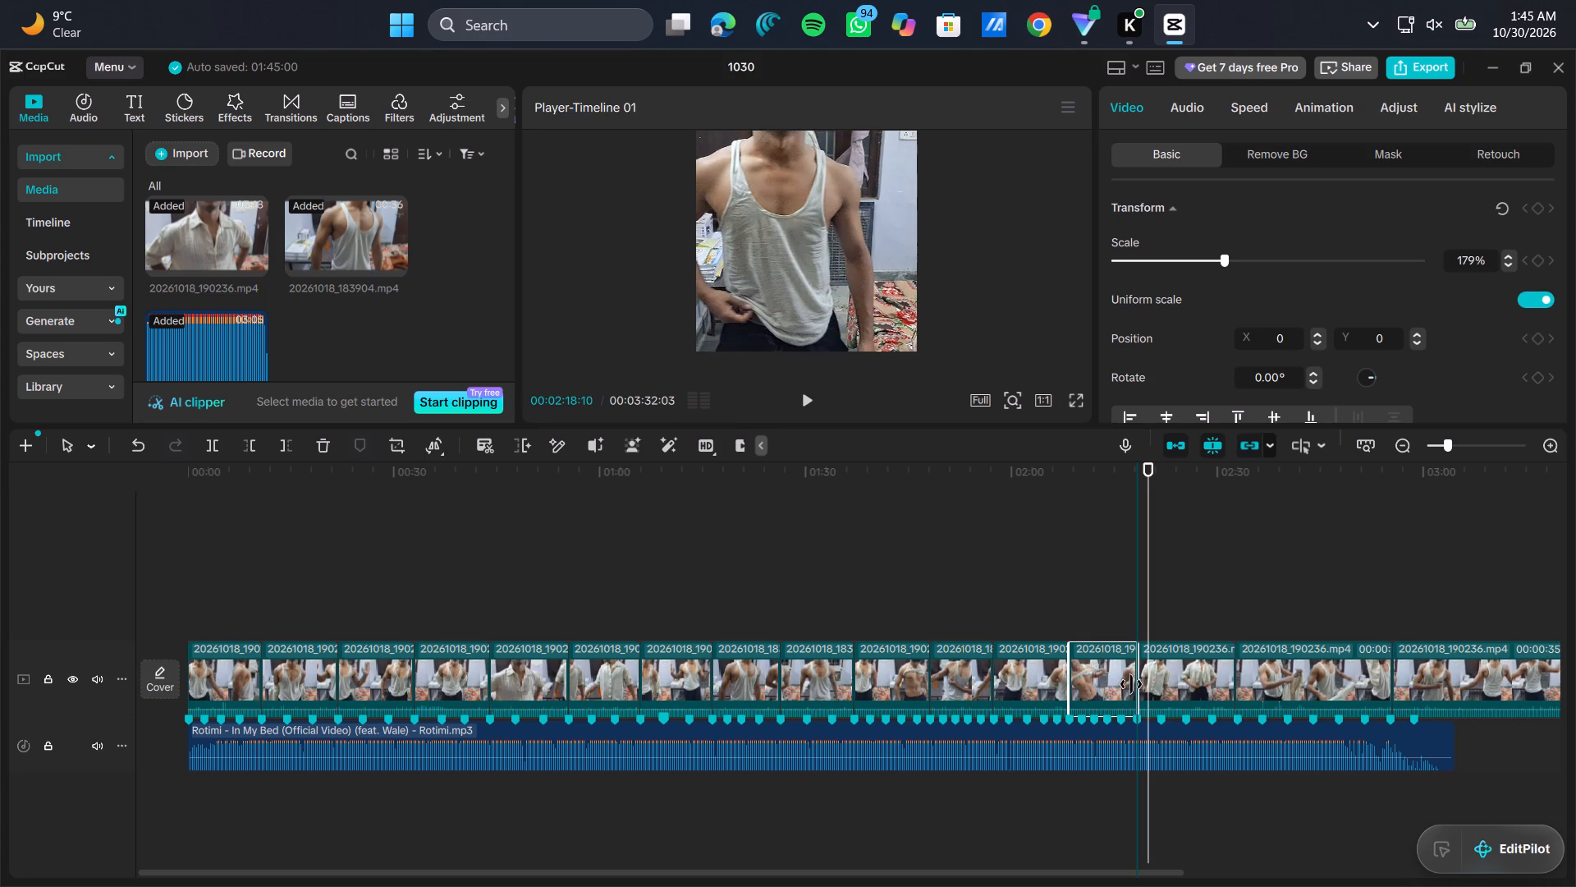
drag(1131, 684, 1133, 684)
Return the playhead to 00:00:00:00 and play the edited video from the beginning.
click(873, 593)
drag(873, 593, 175, 886)
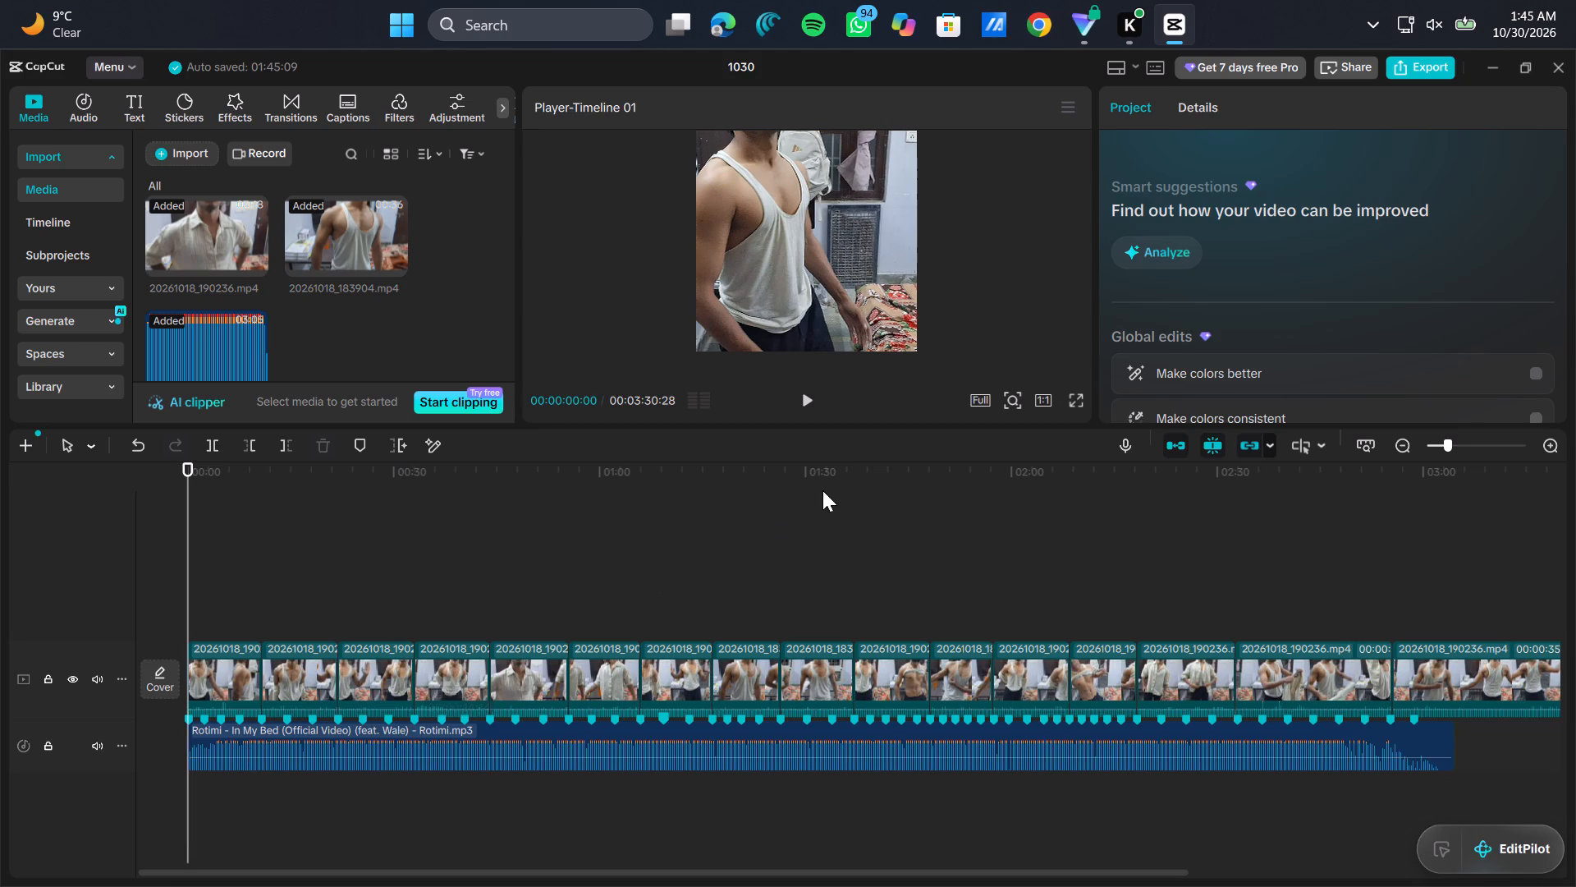
click(805, 410)
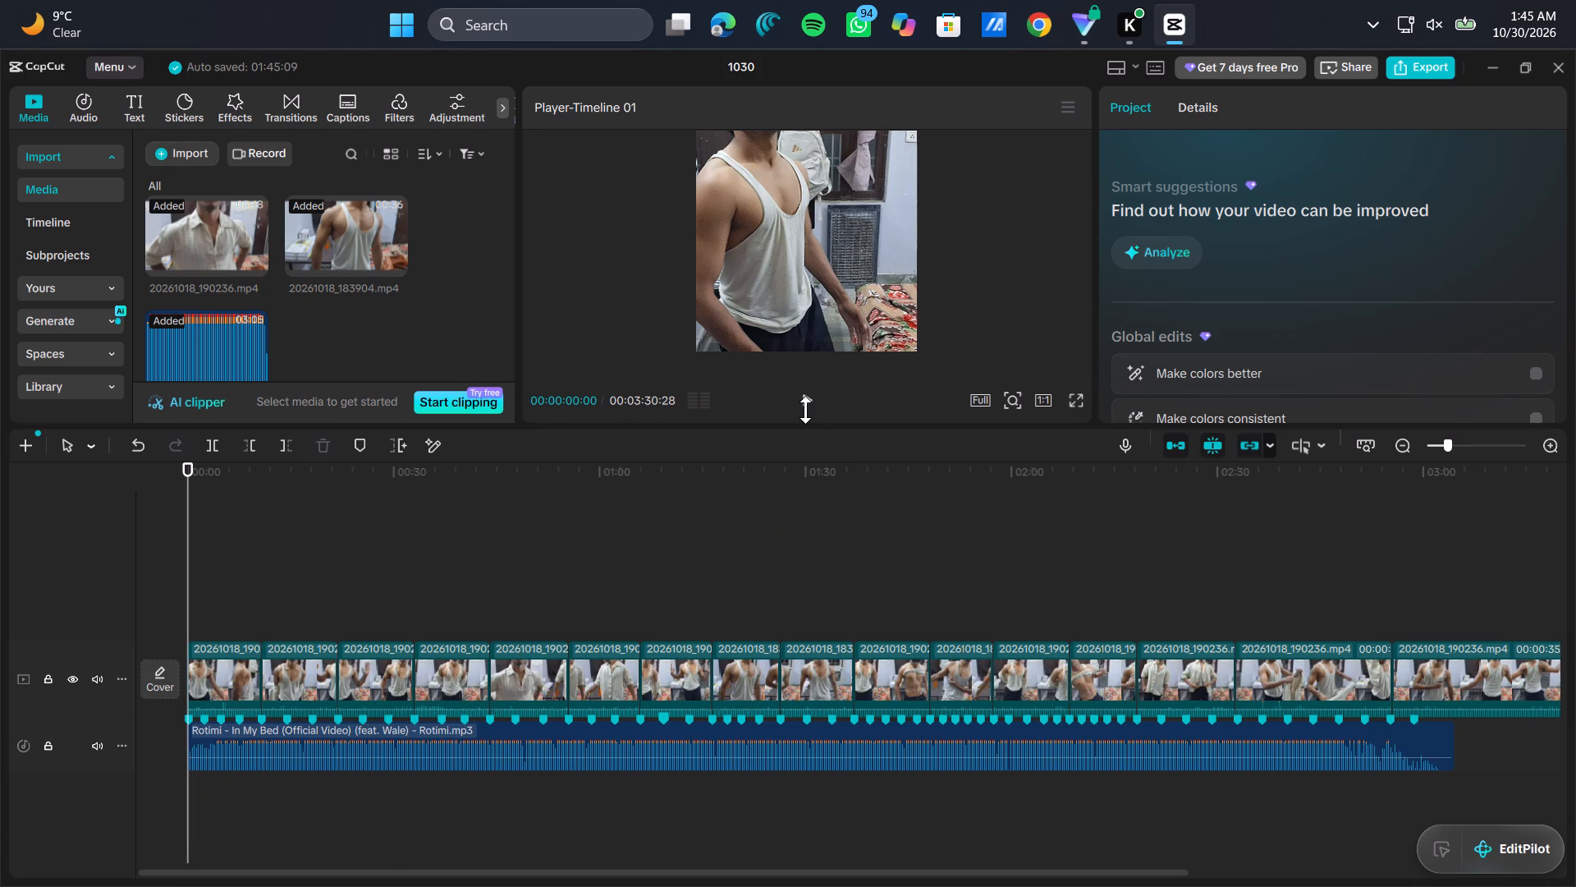
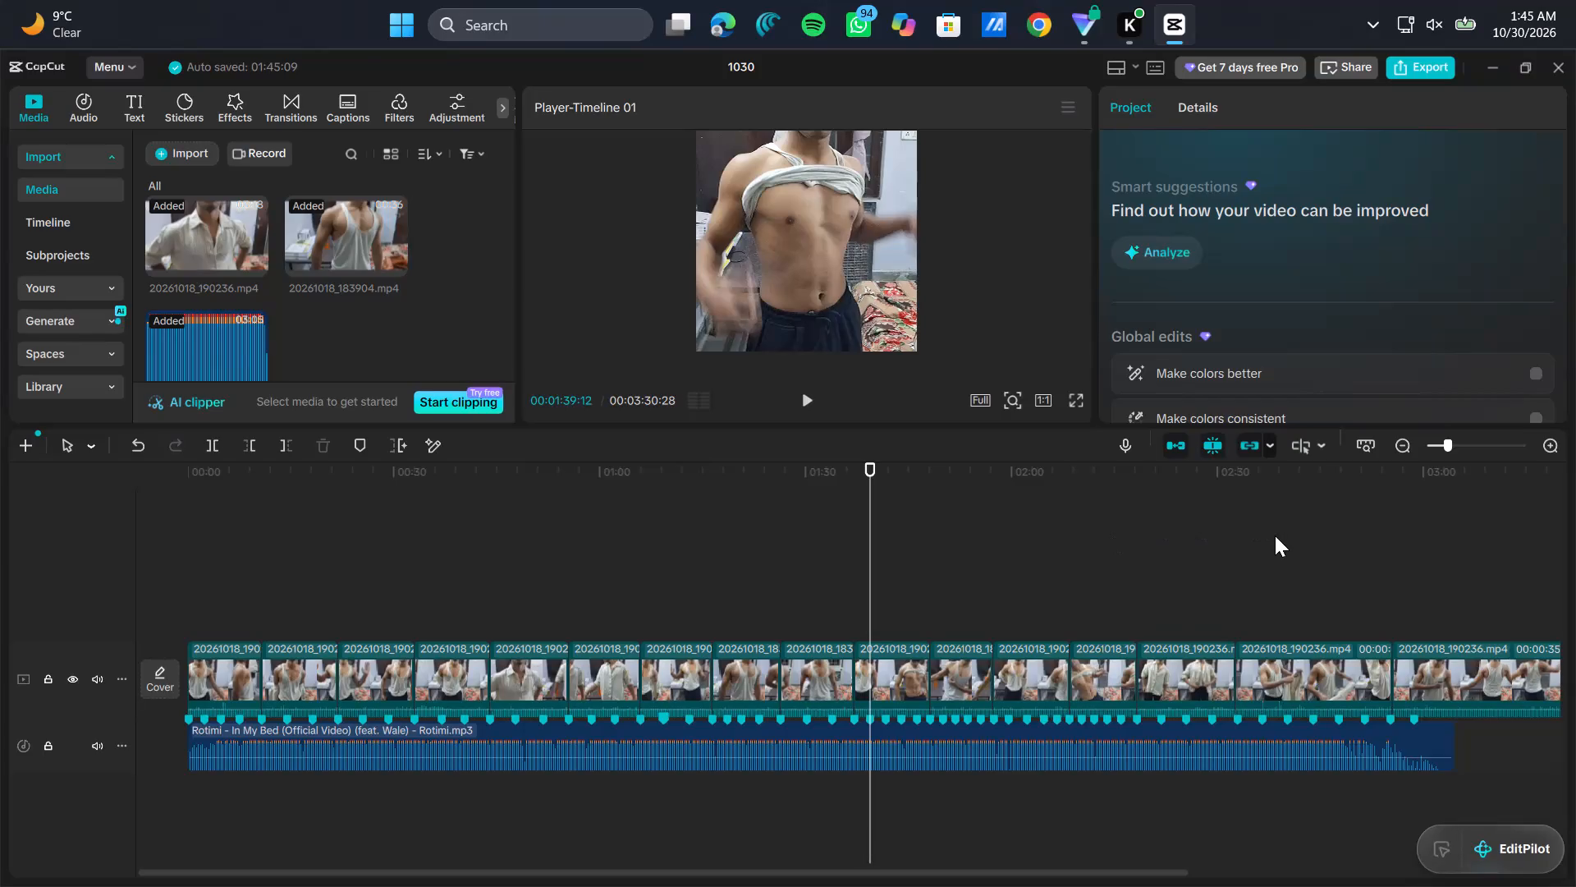
Split the fifteenth video segment at the beat marker at 00:02:43:29.
click(1275, 535)
drag(1275, 535, 1293, 540)
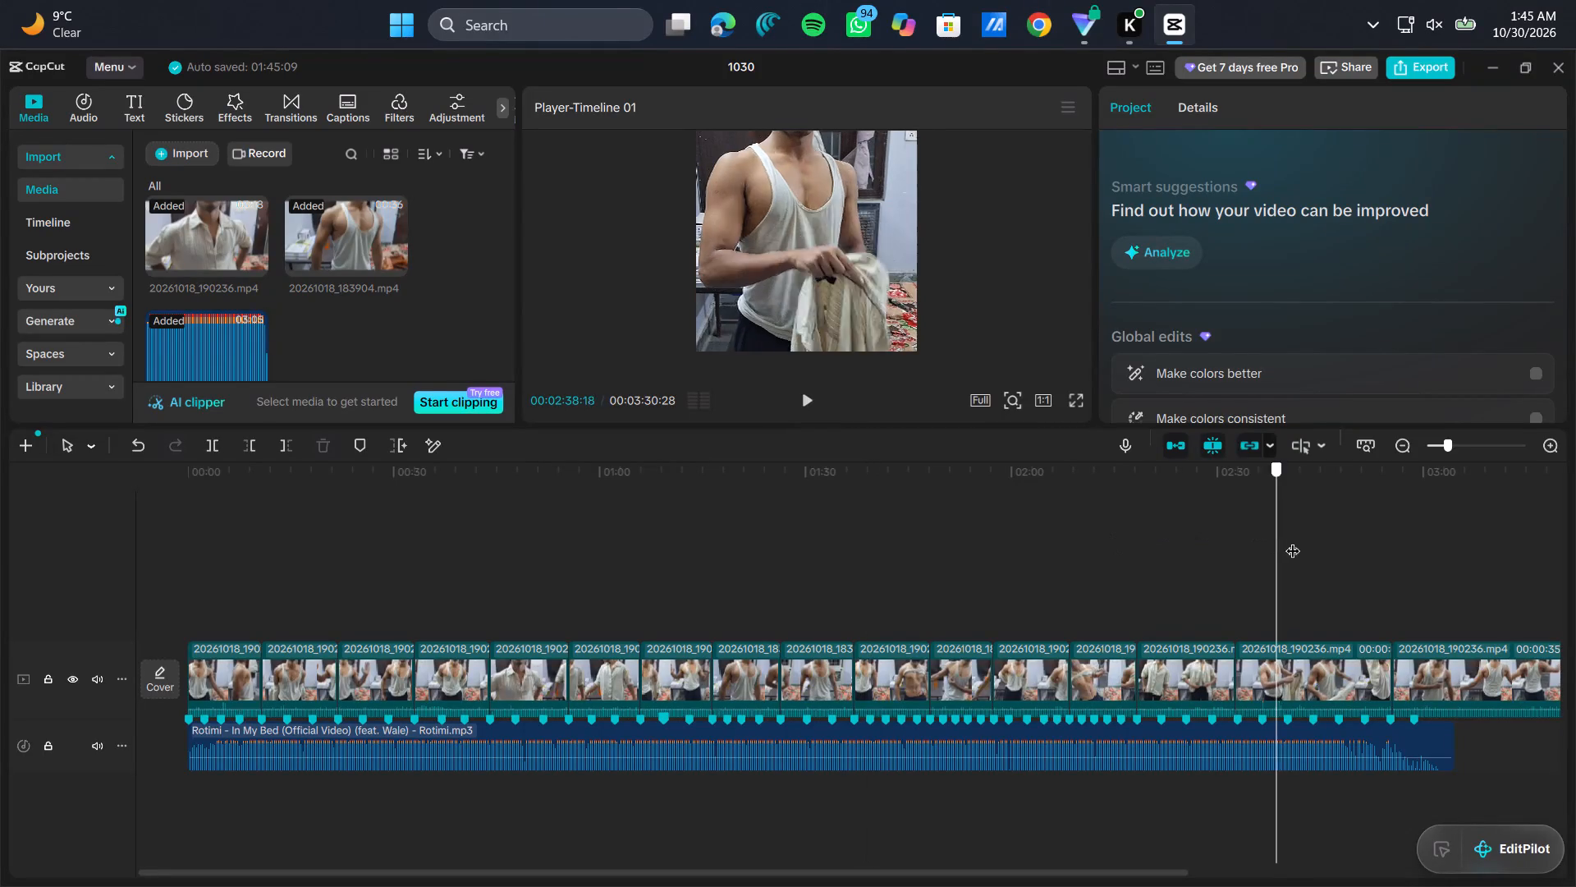
drag(1293, 540, 1314, 540)
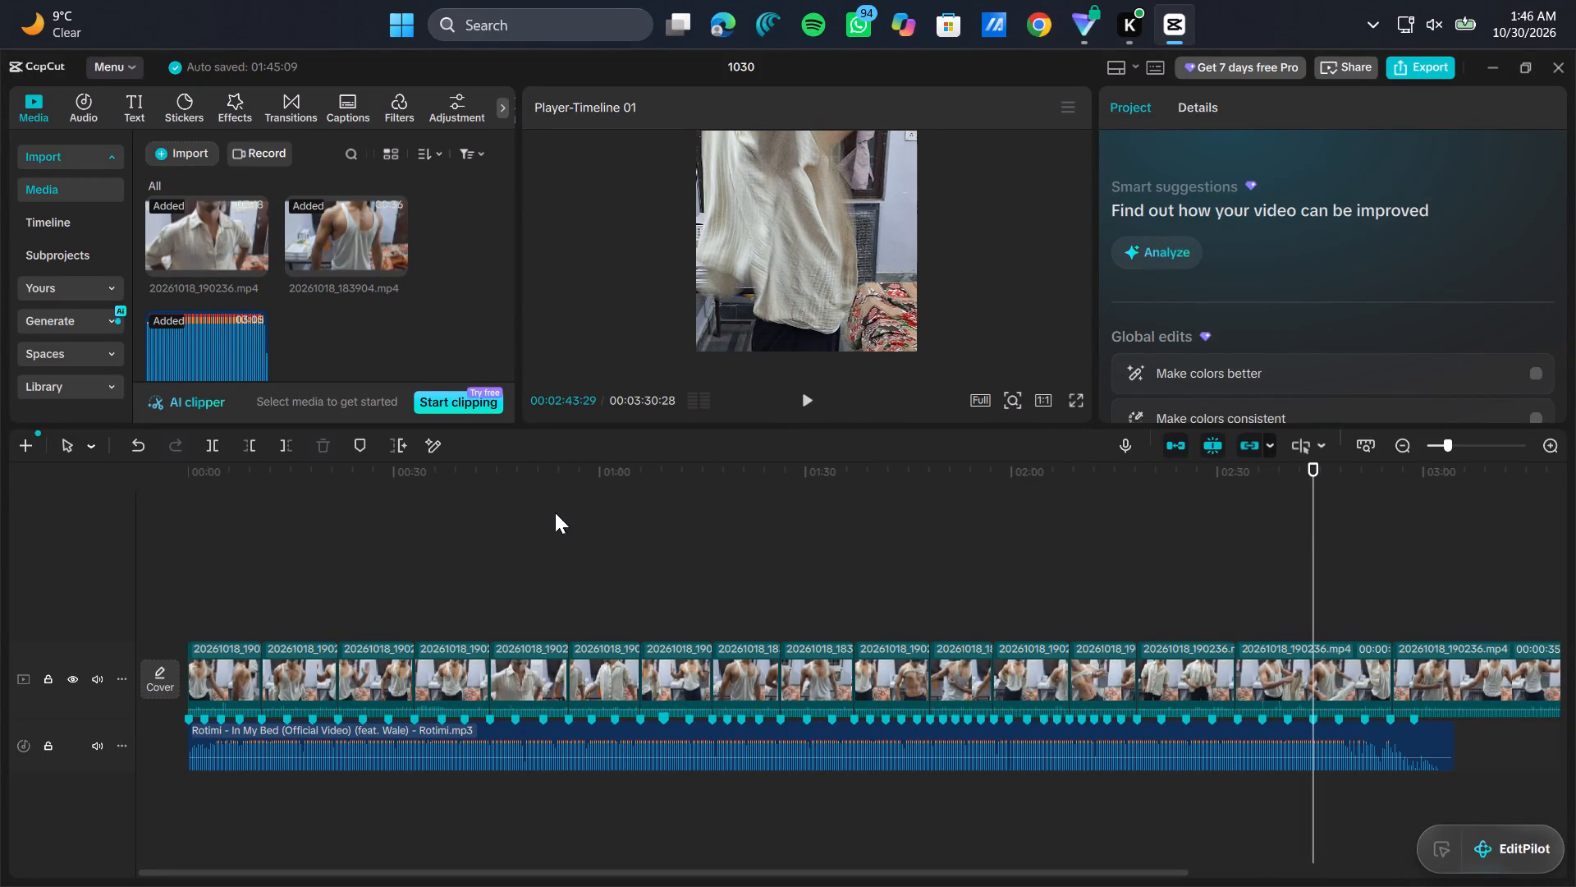
click(217, 448)
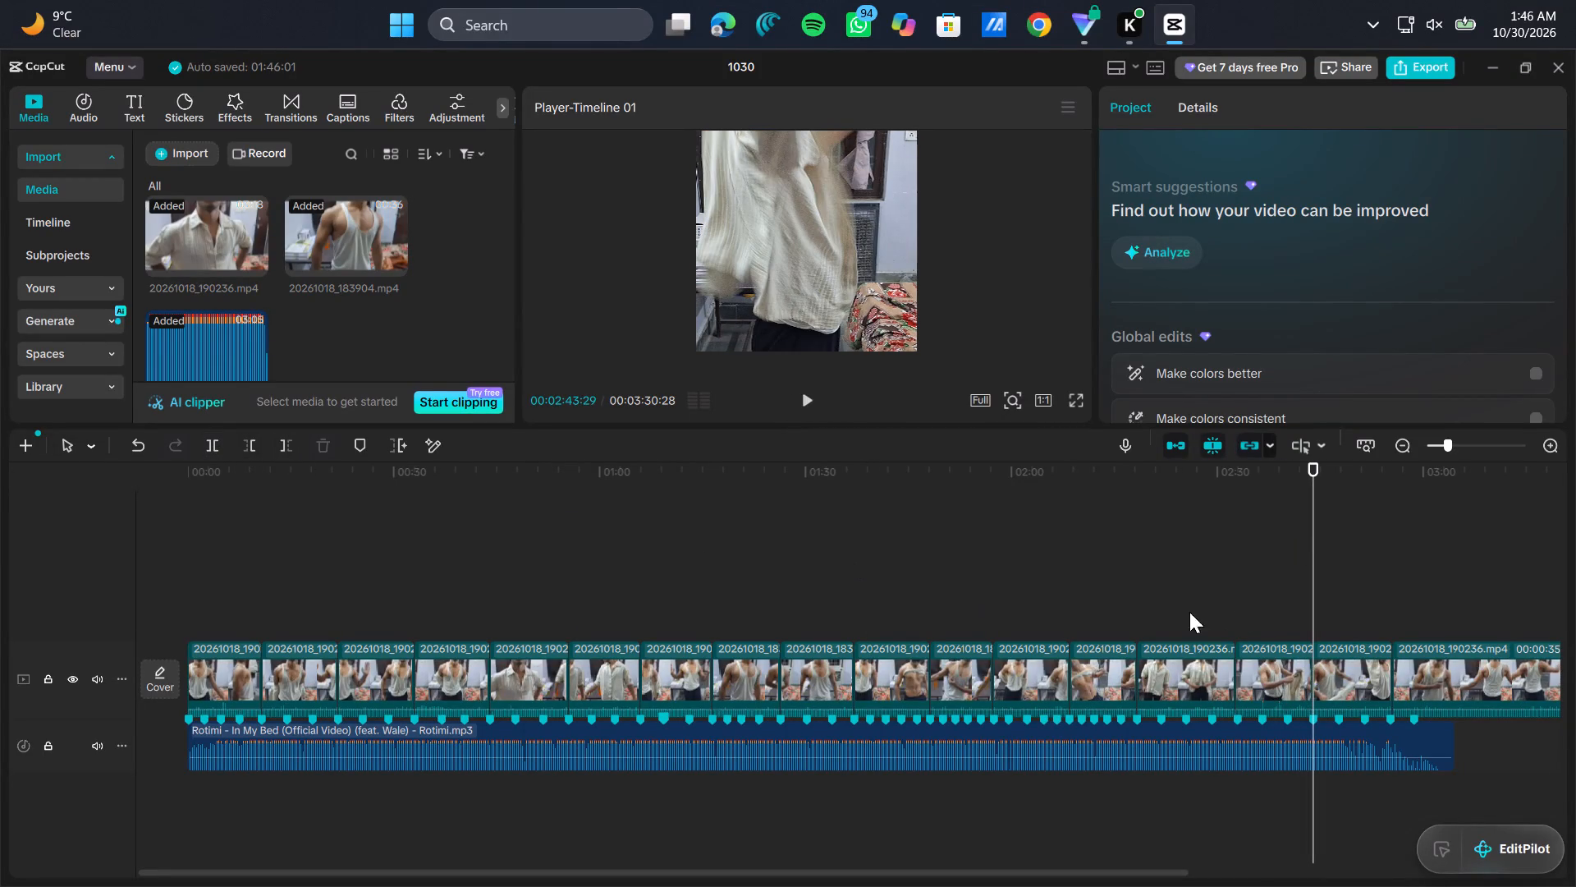
Move the first split piece between the fourth and fifth segments, and the second piece between the resulting sixth and seventh segments.
drag(1266, 676, 497, 673)
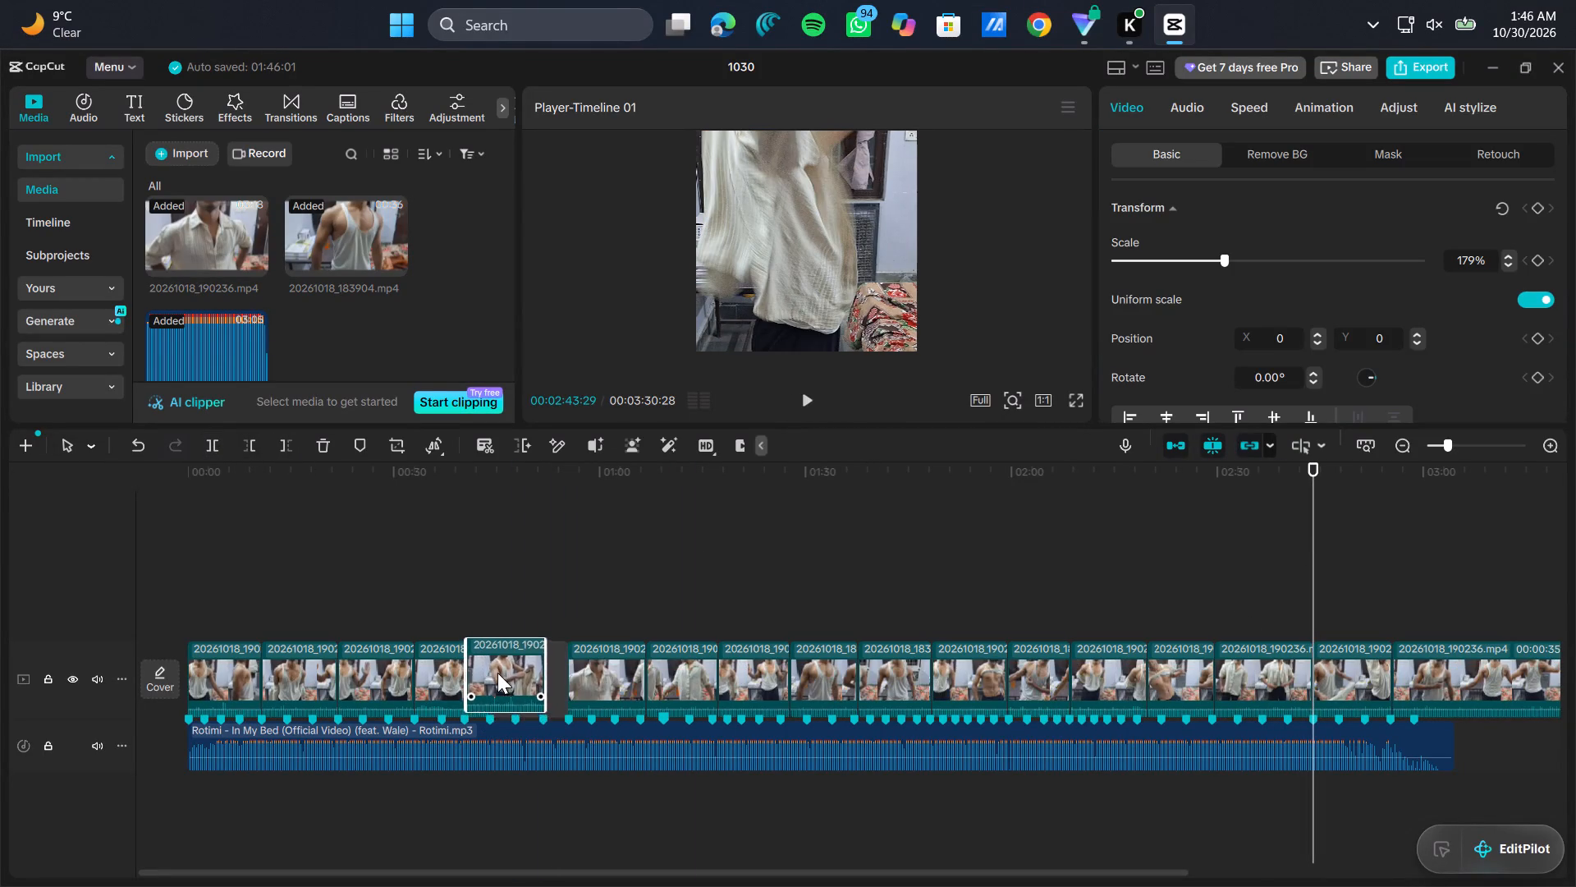
click(1349, 674)
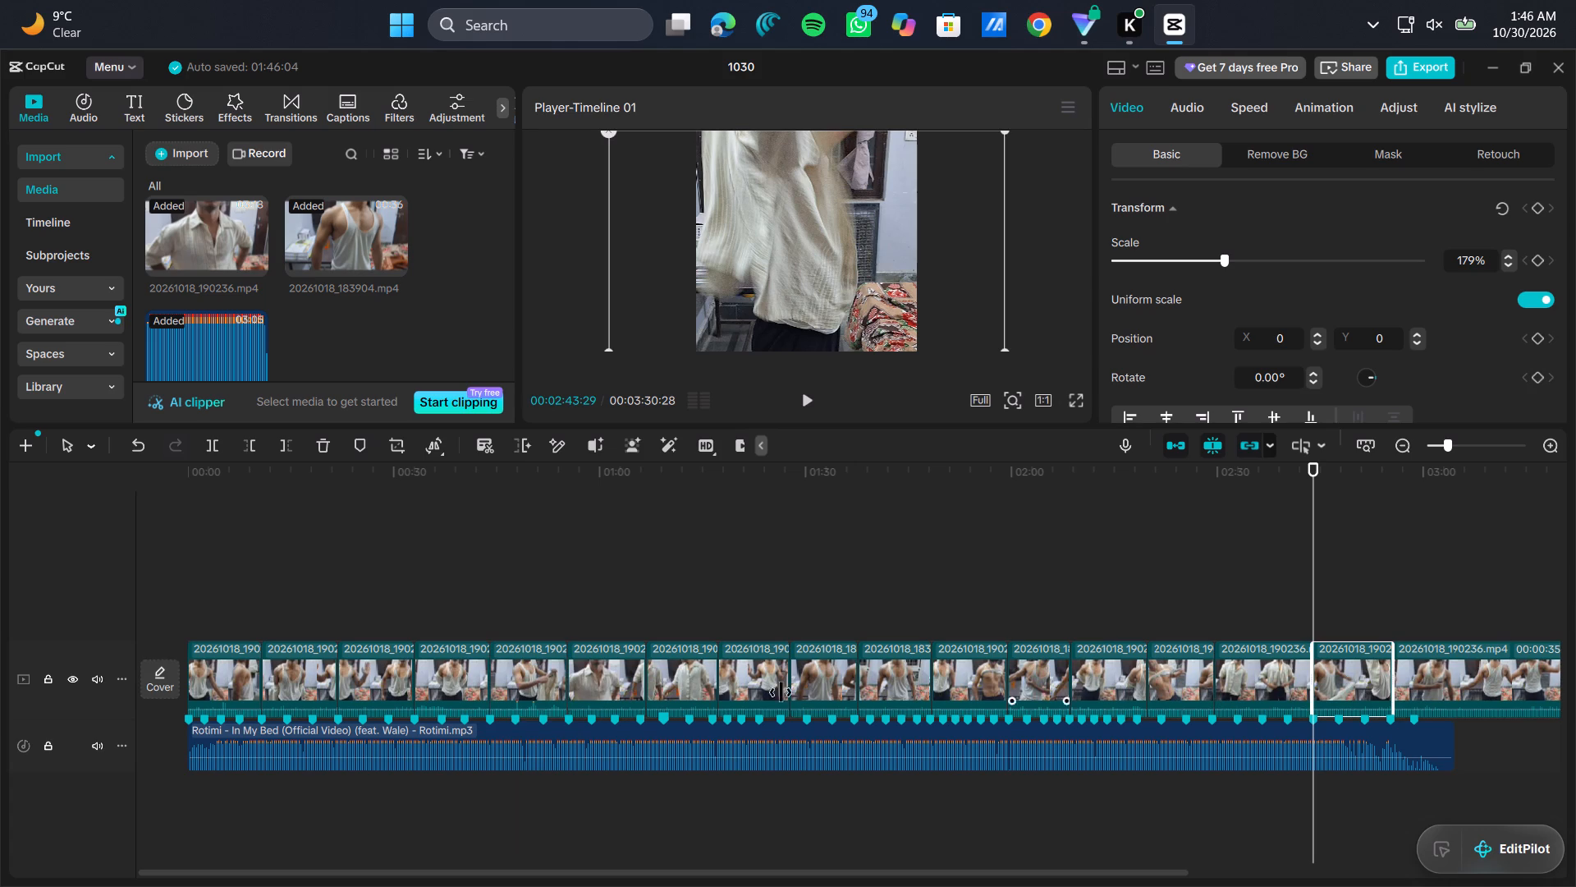
drag(1347, 667, 822, 692)
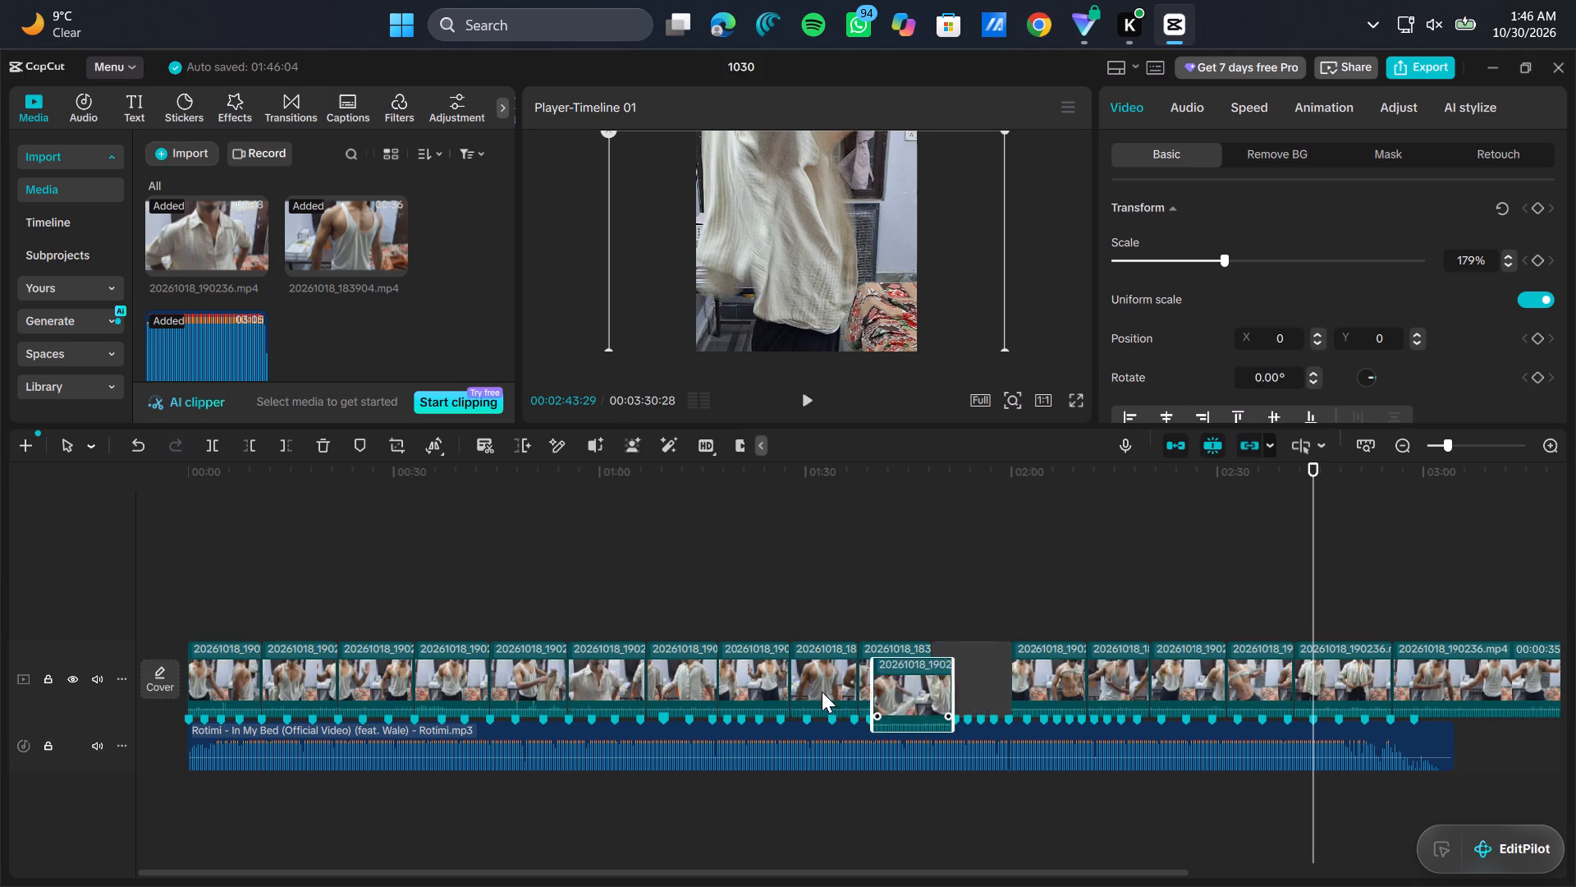
drag(822, 692, 716, 696)
drag(754, 678, 661, 675)
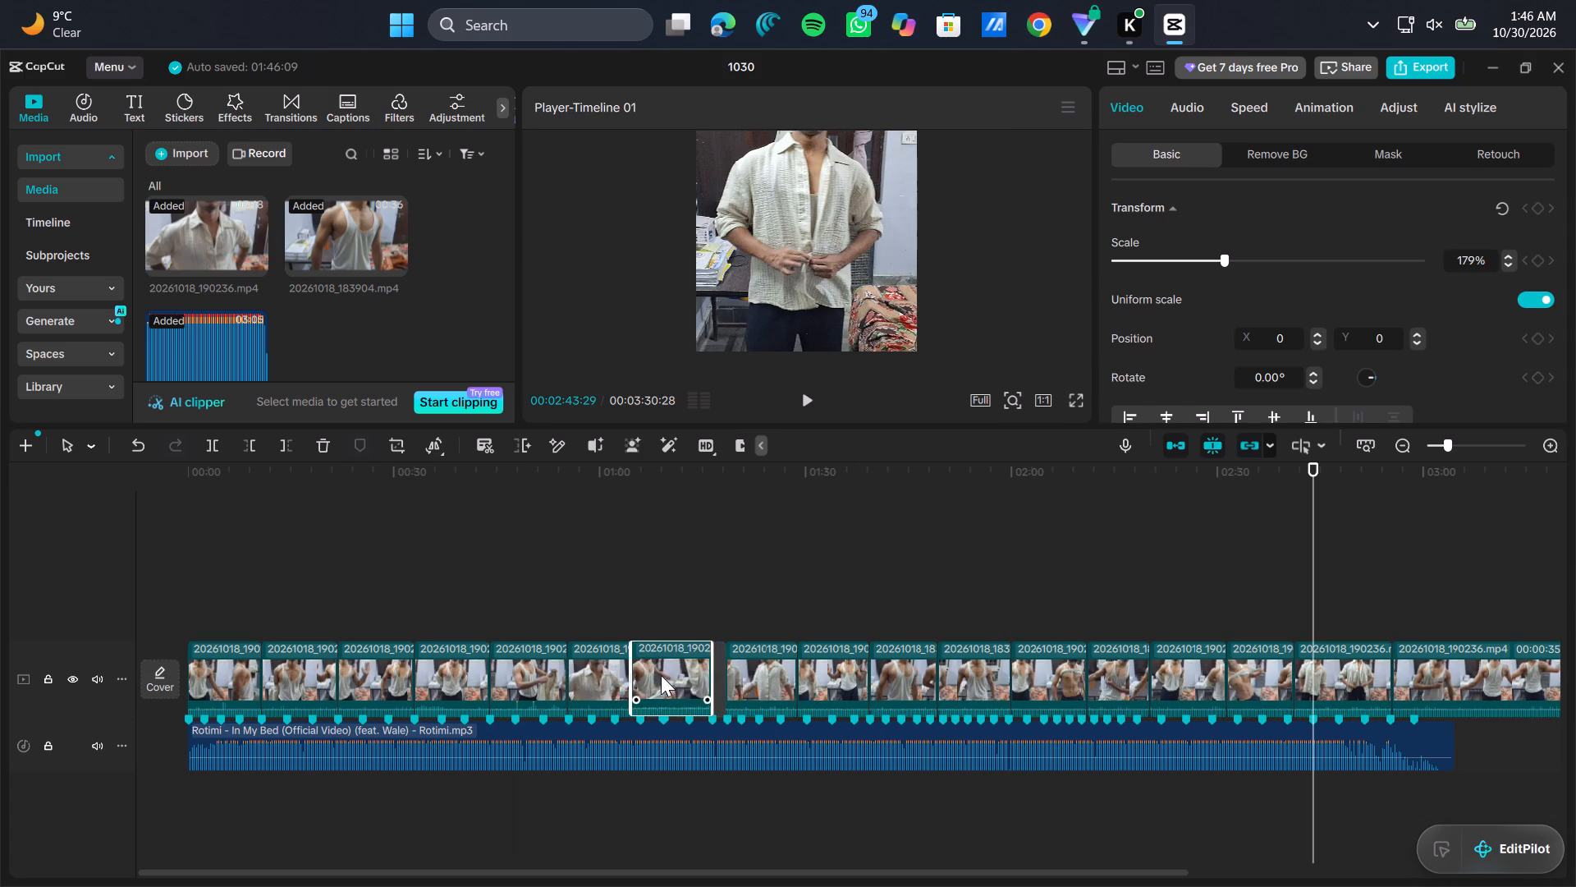
drag(661, 675, 666, 672)
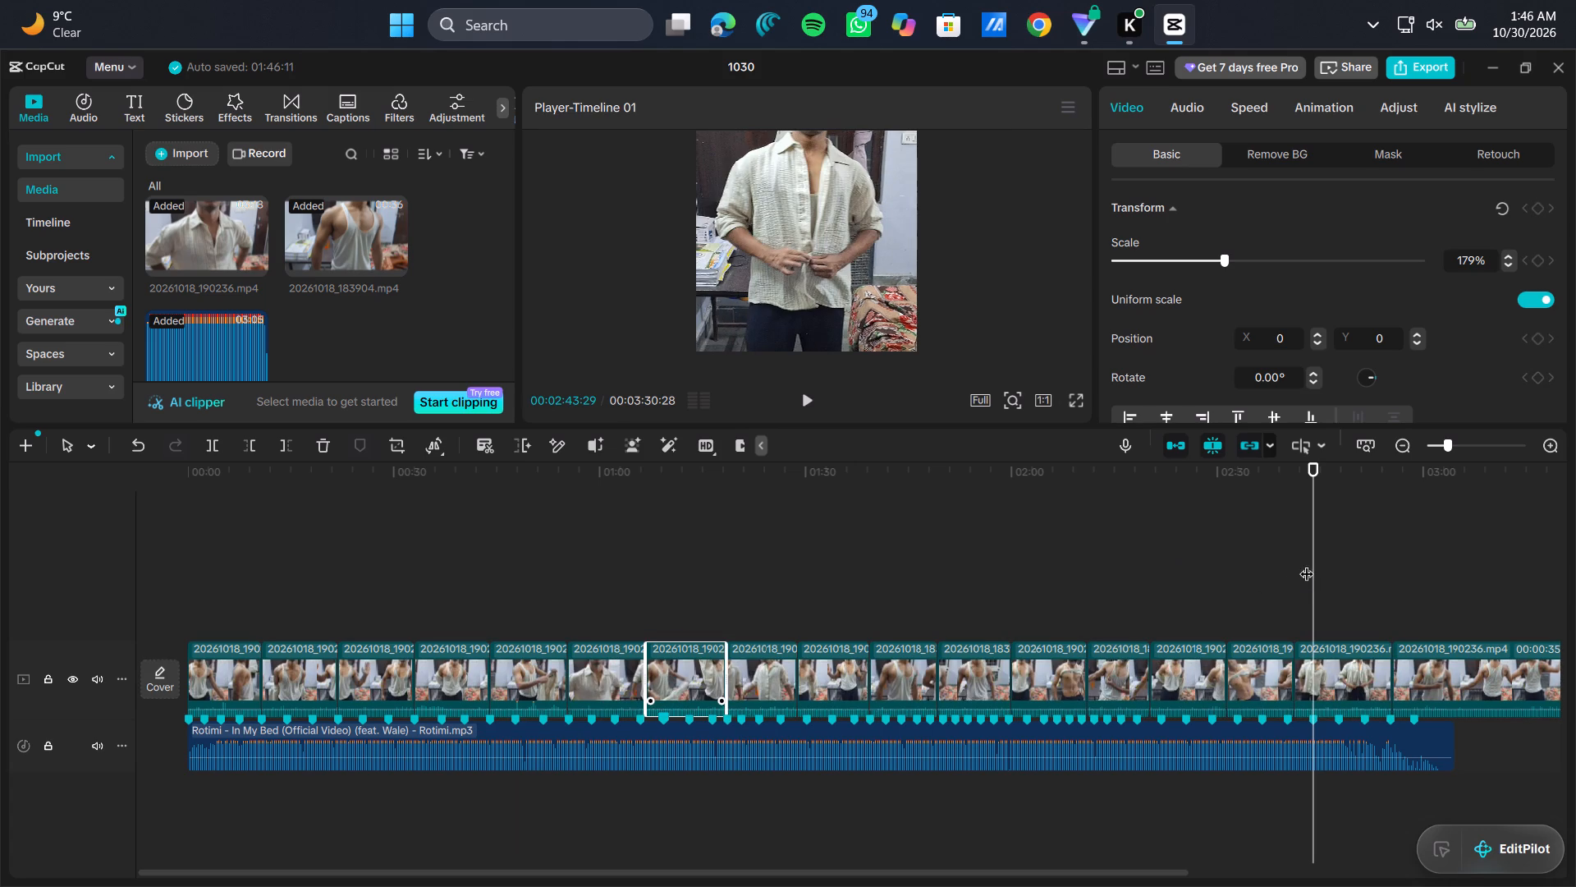
Divide the last video segment into three pieces by splitting it at 00:03:06:23 and 00:03:18:15.
scroll(1117, 603, left, 1)
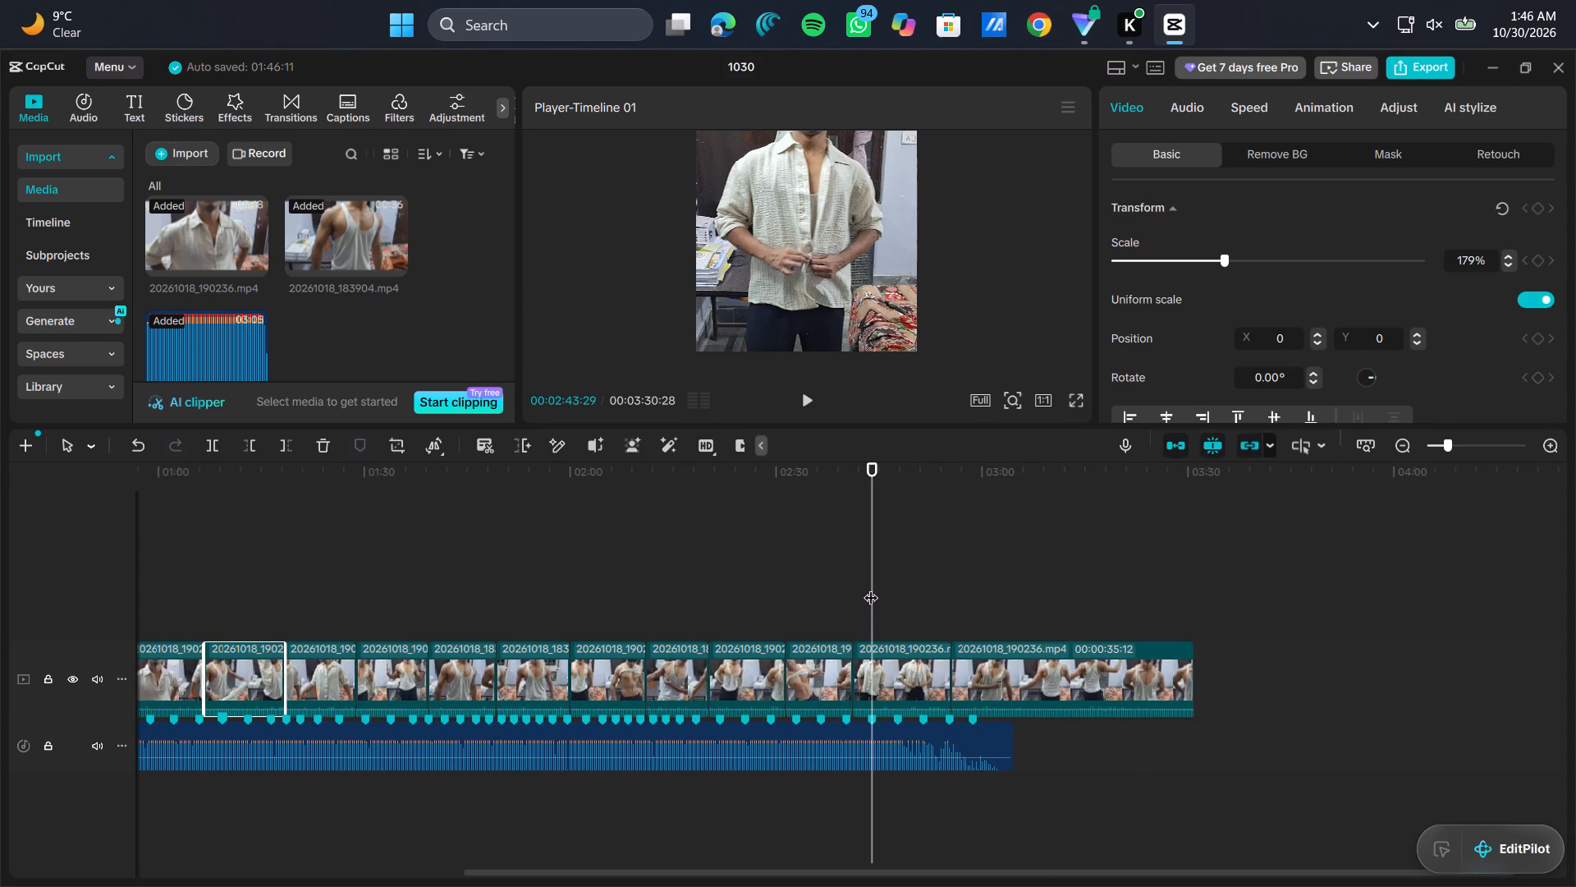
drag(871, 587, 1020, 571)
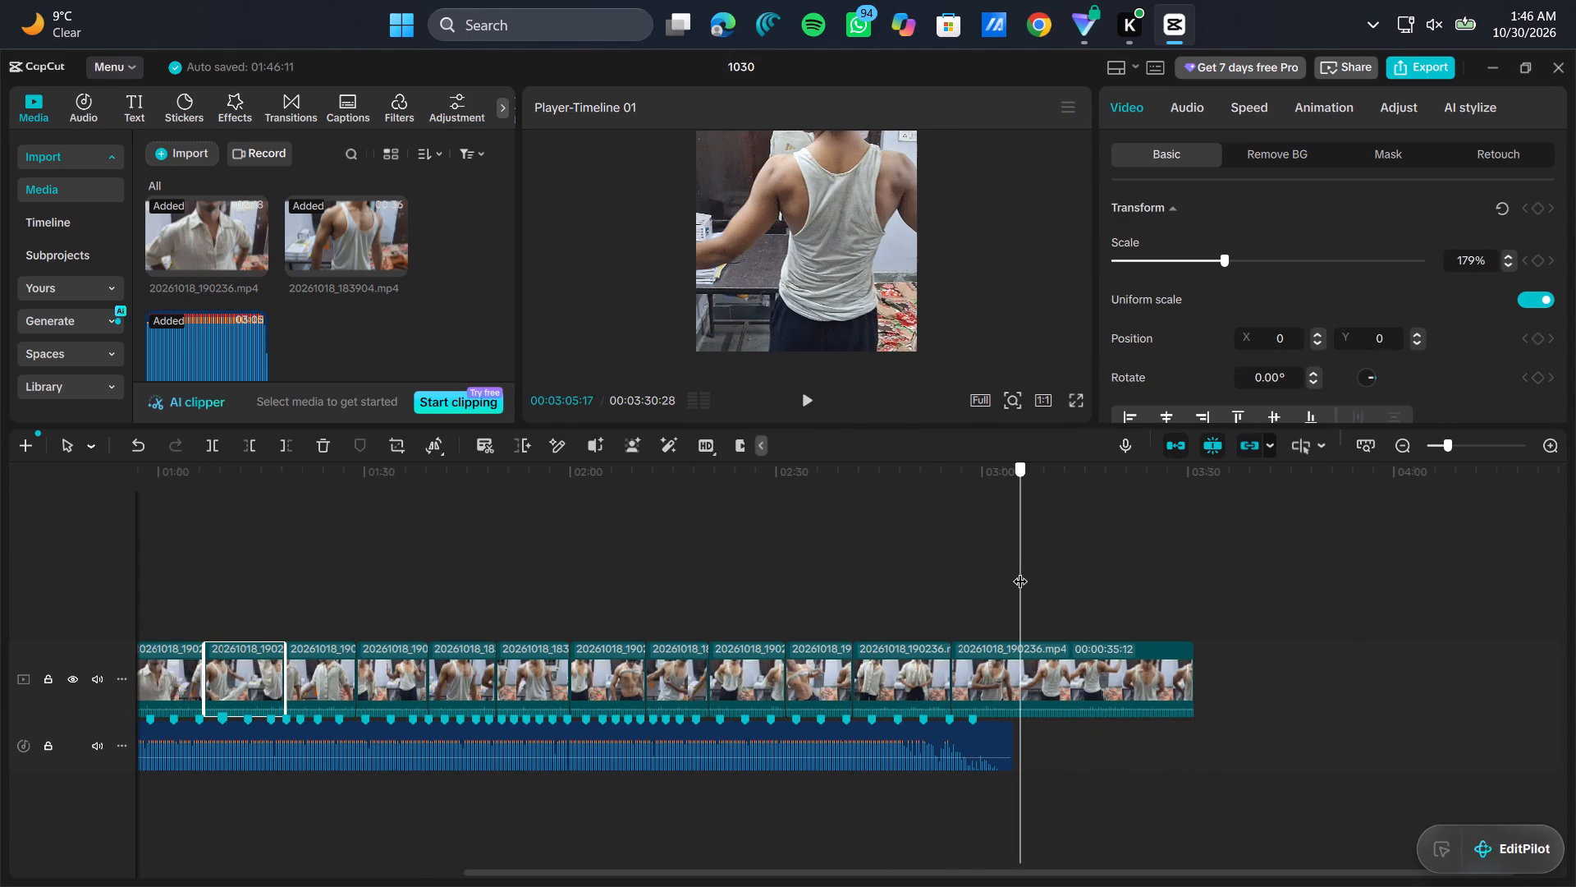
drag(1020, 571, 1029, 581)
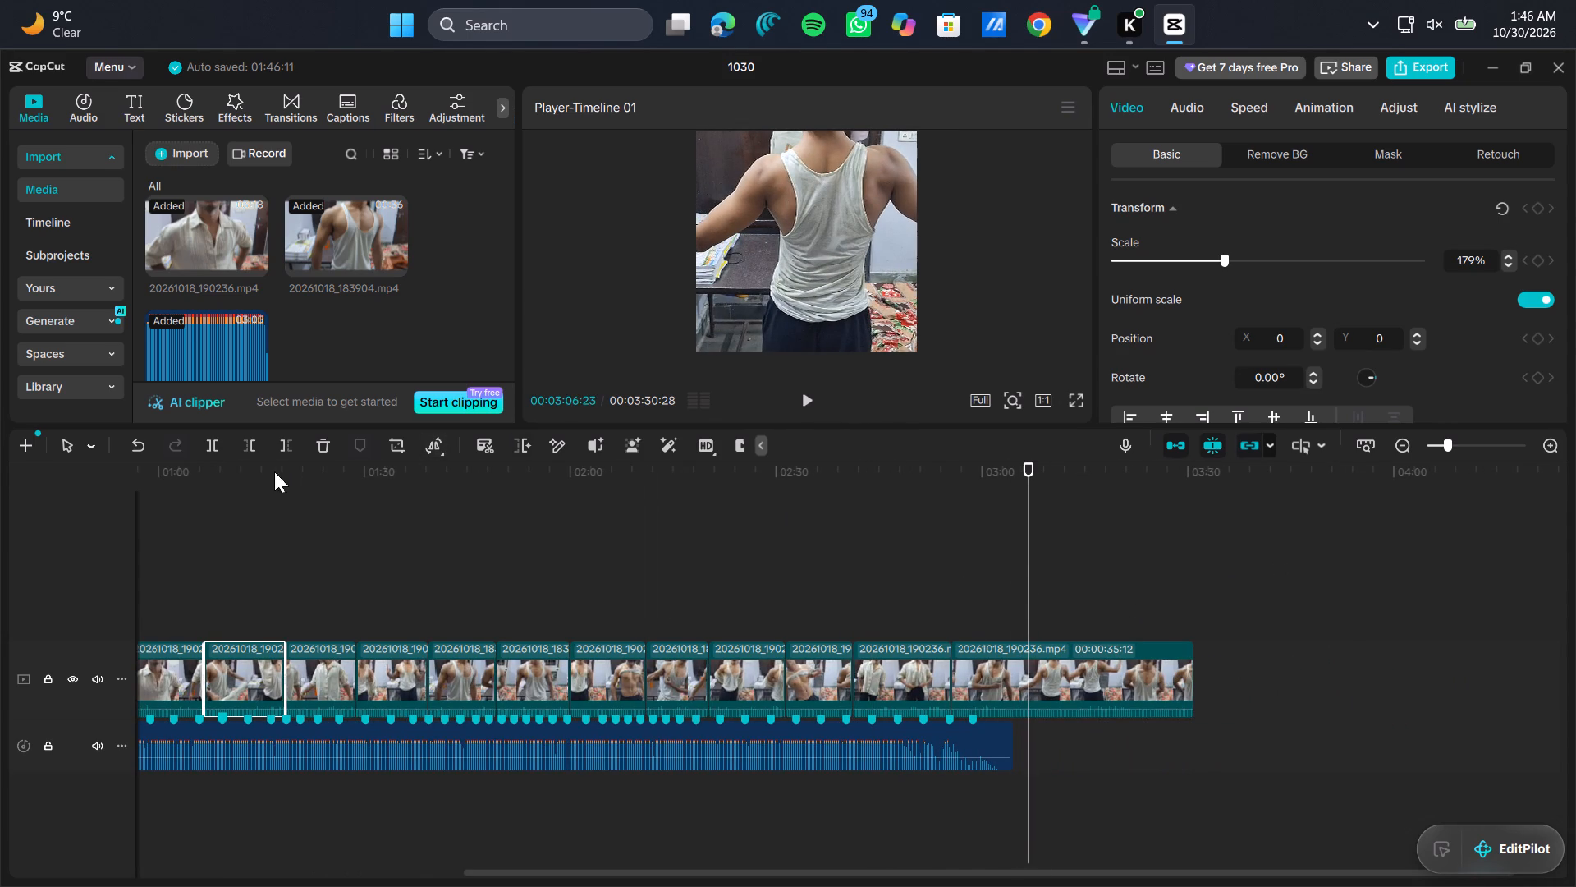
click(208, 448)
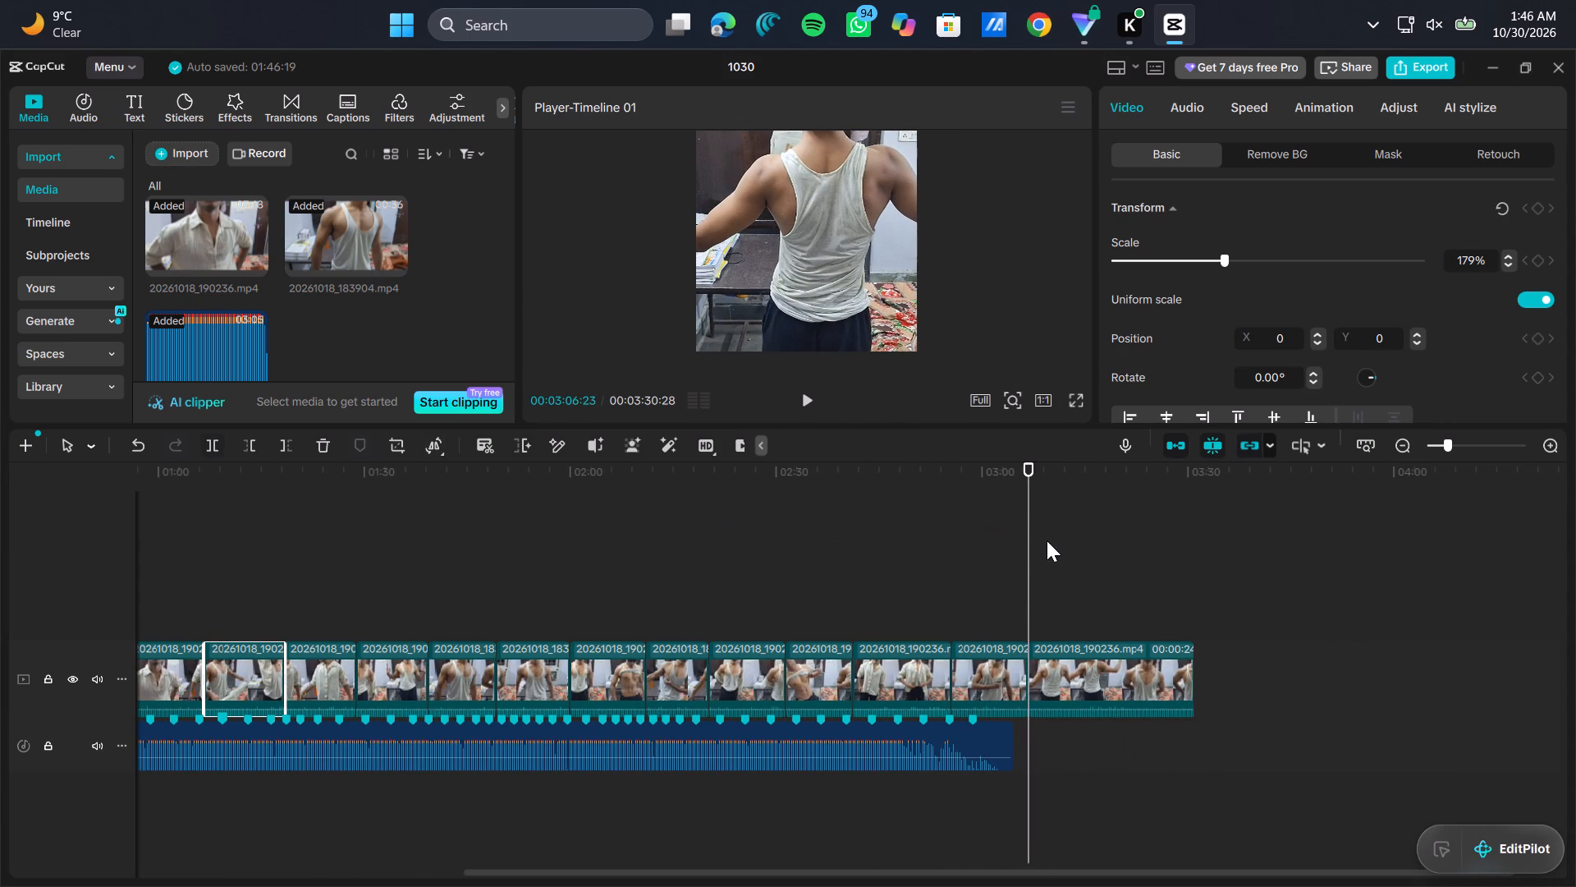
drag(1033, 548, 1111, 545)
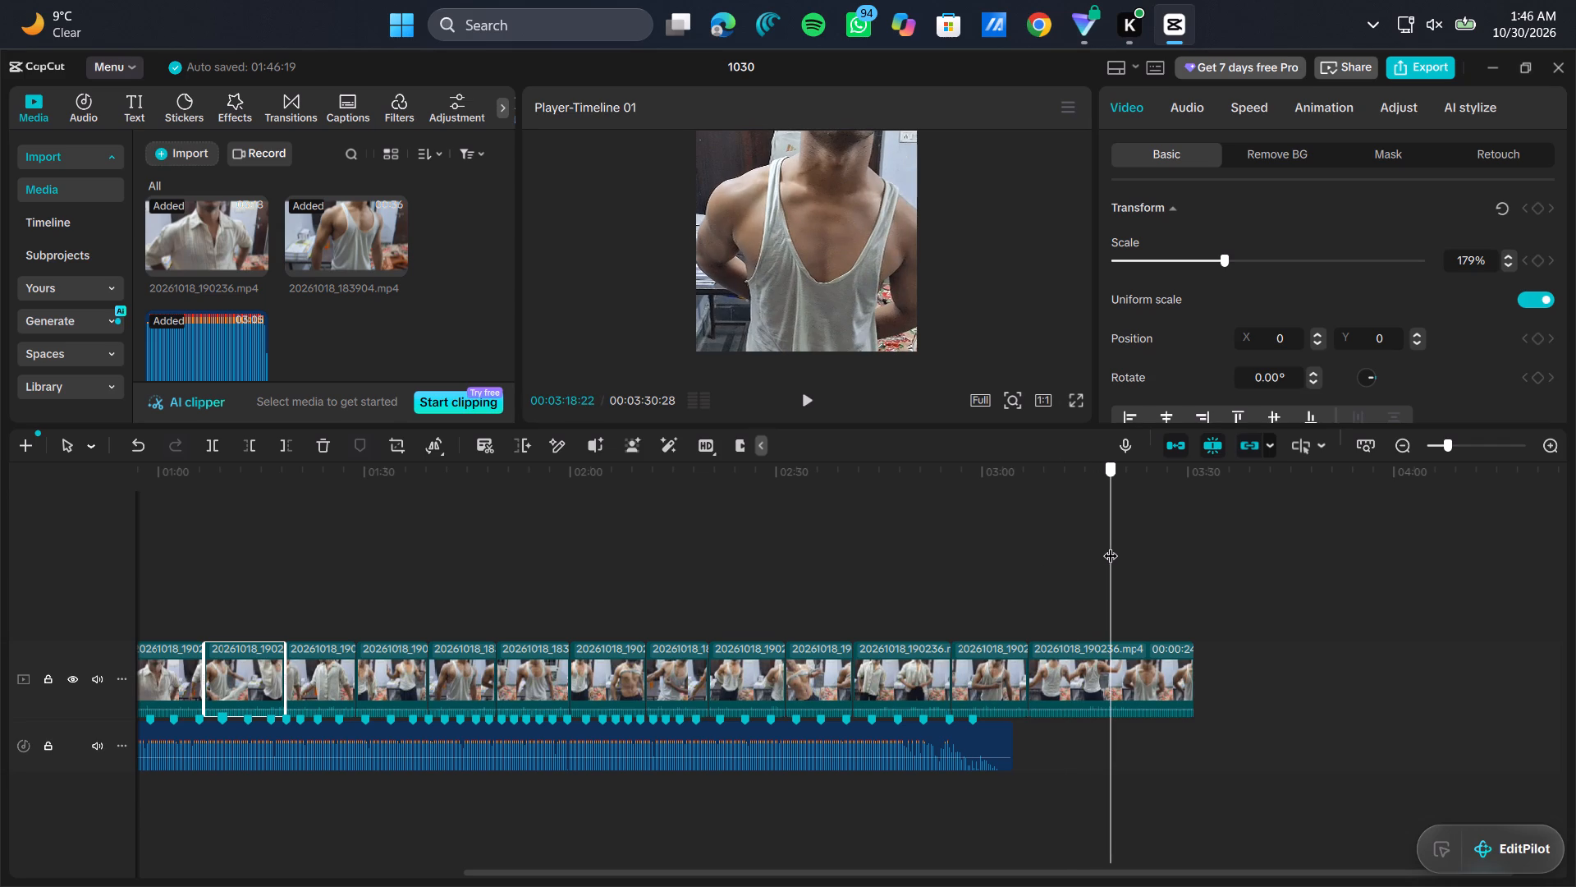
drag(1111, 545, 1107, 552)
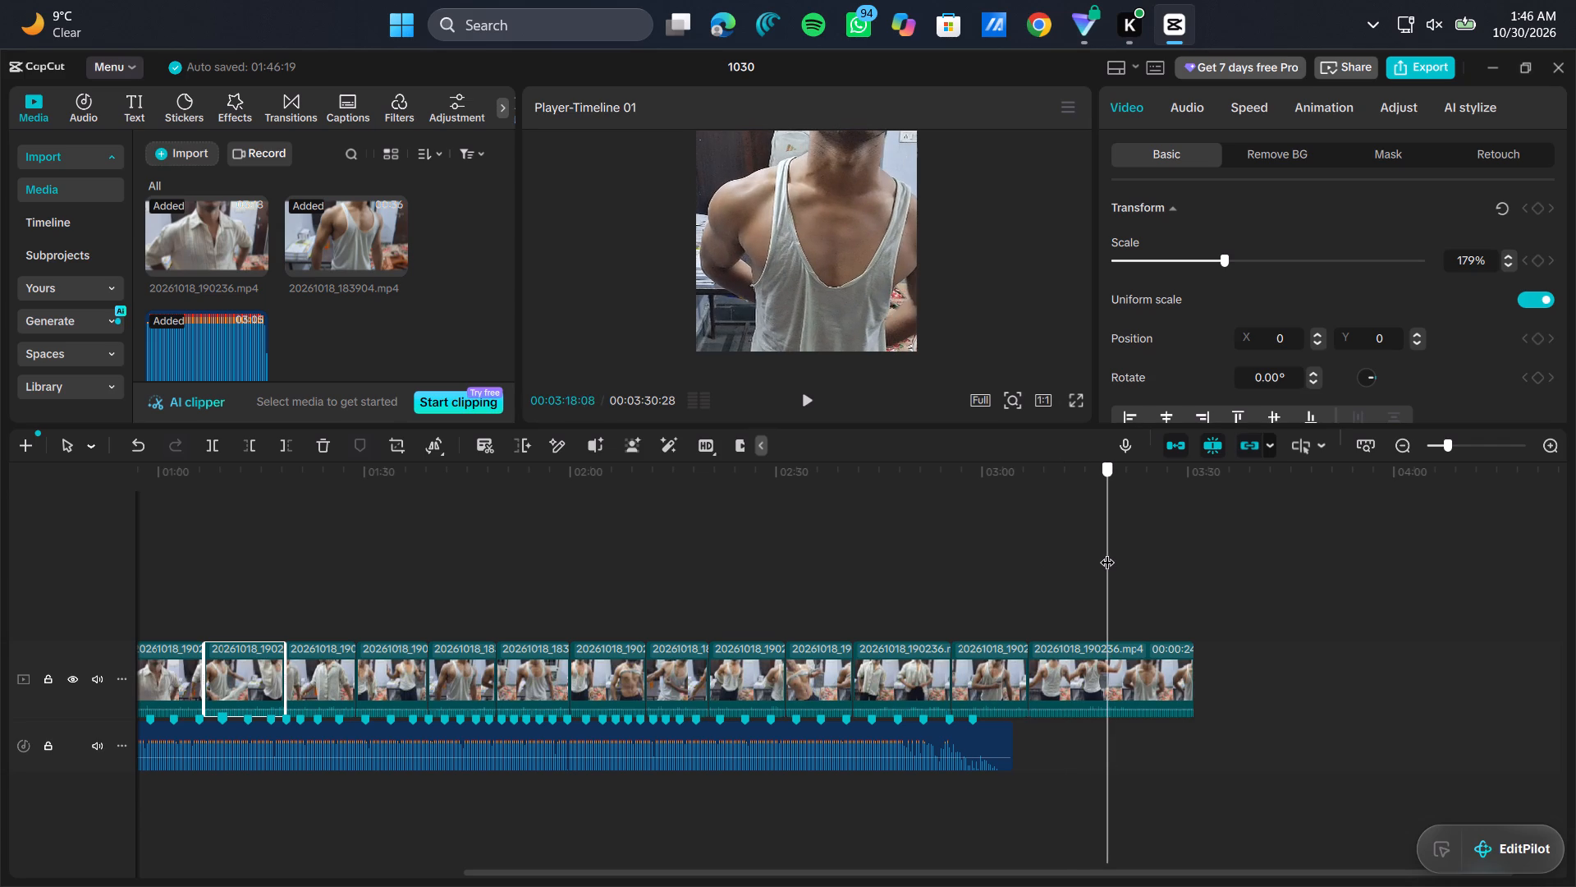
drag(1107, 552, 1109, 545)
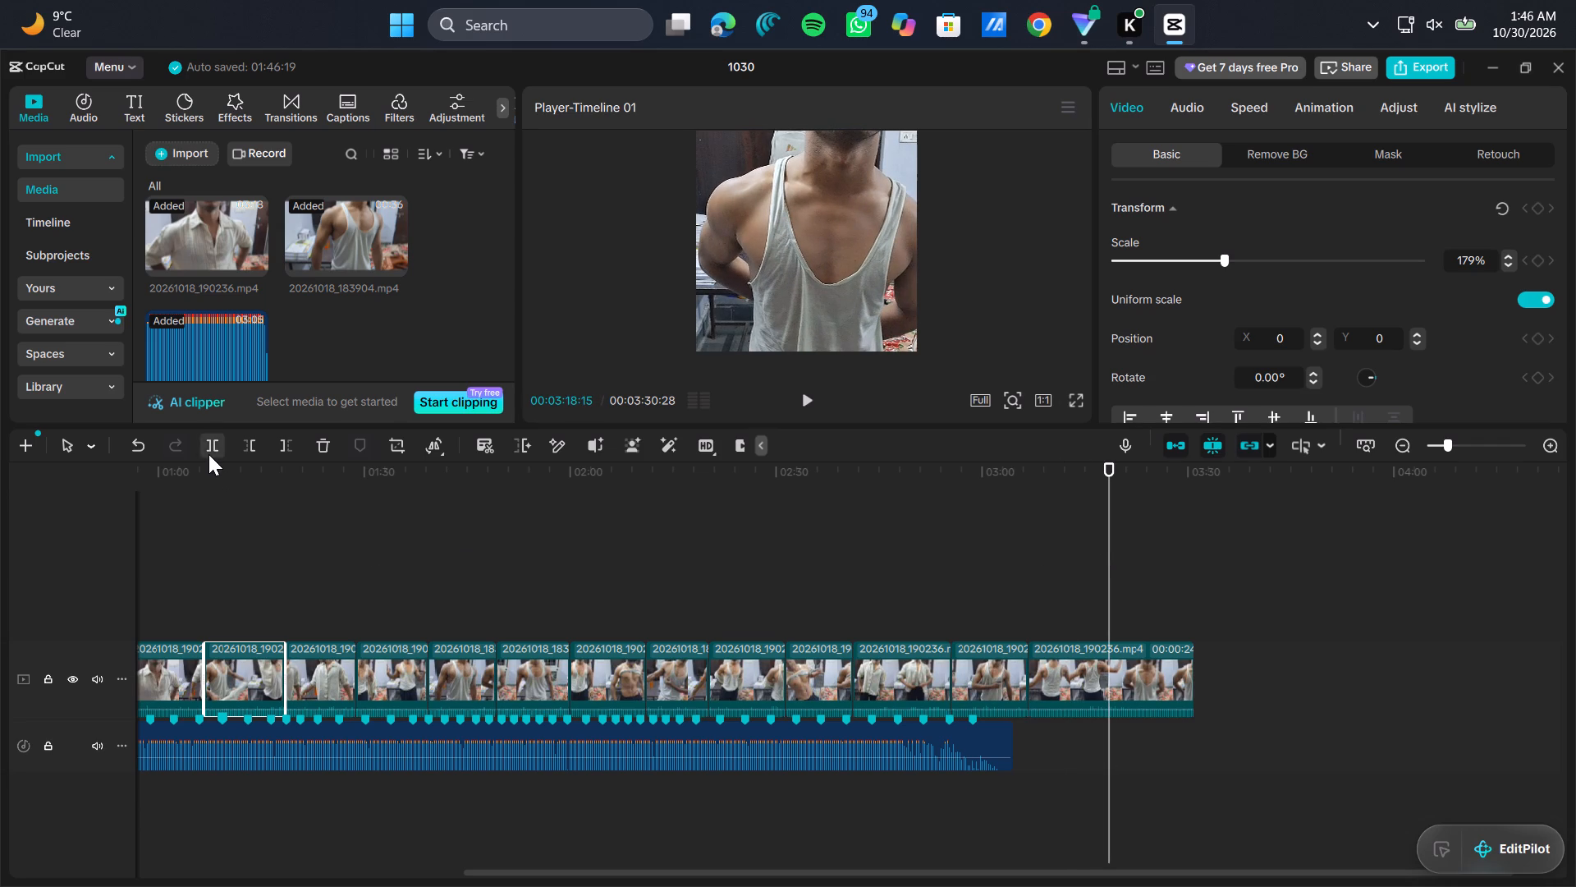
click(208, 454)
Move the first of the three split pieces earlier in the video track, between the fourth and fifth segments.
click(990, 668)
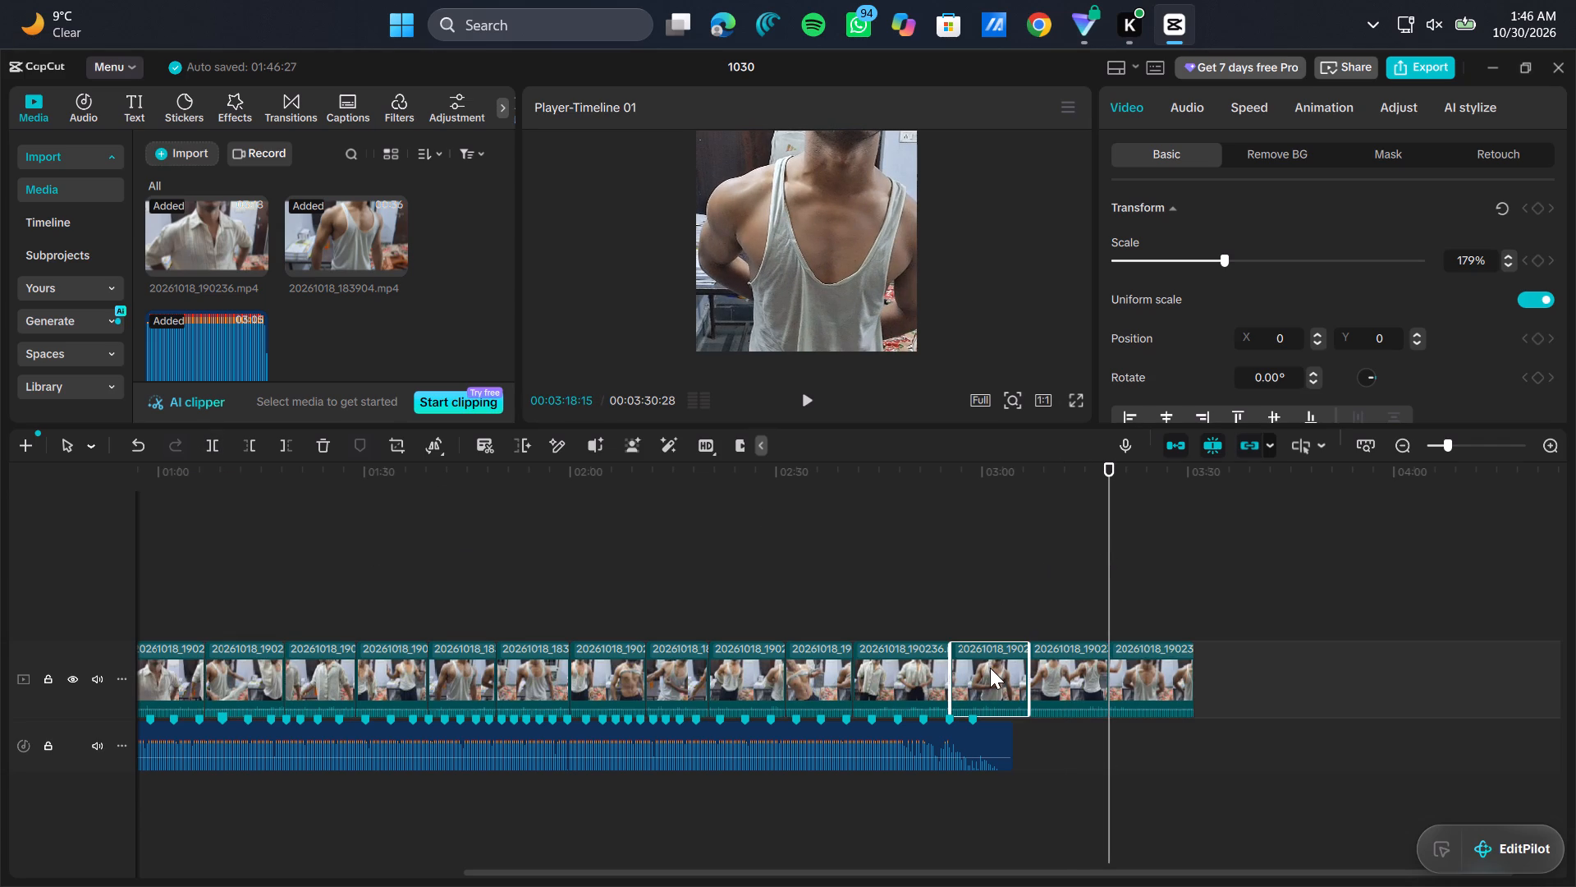
drag(990, 668, 731, 712)
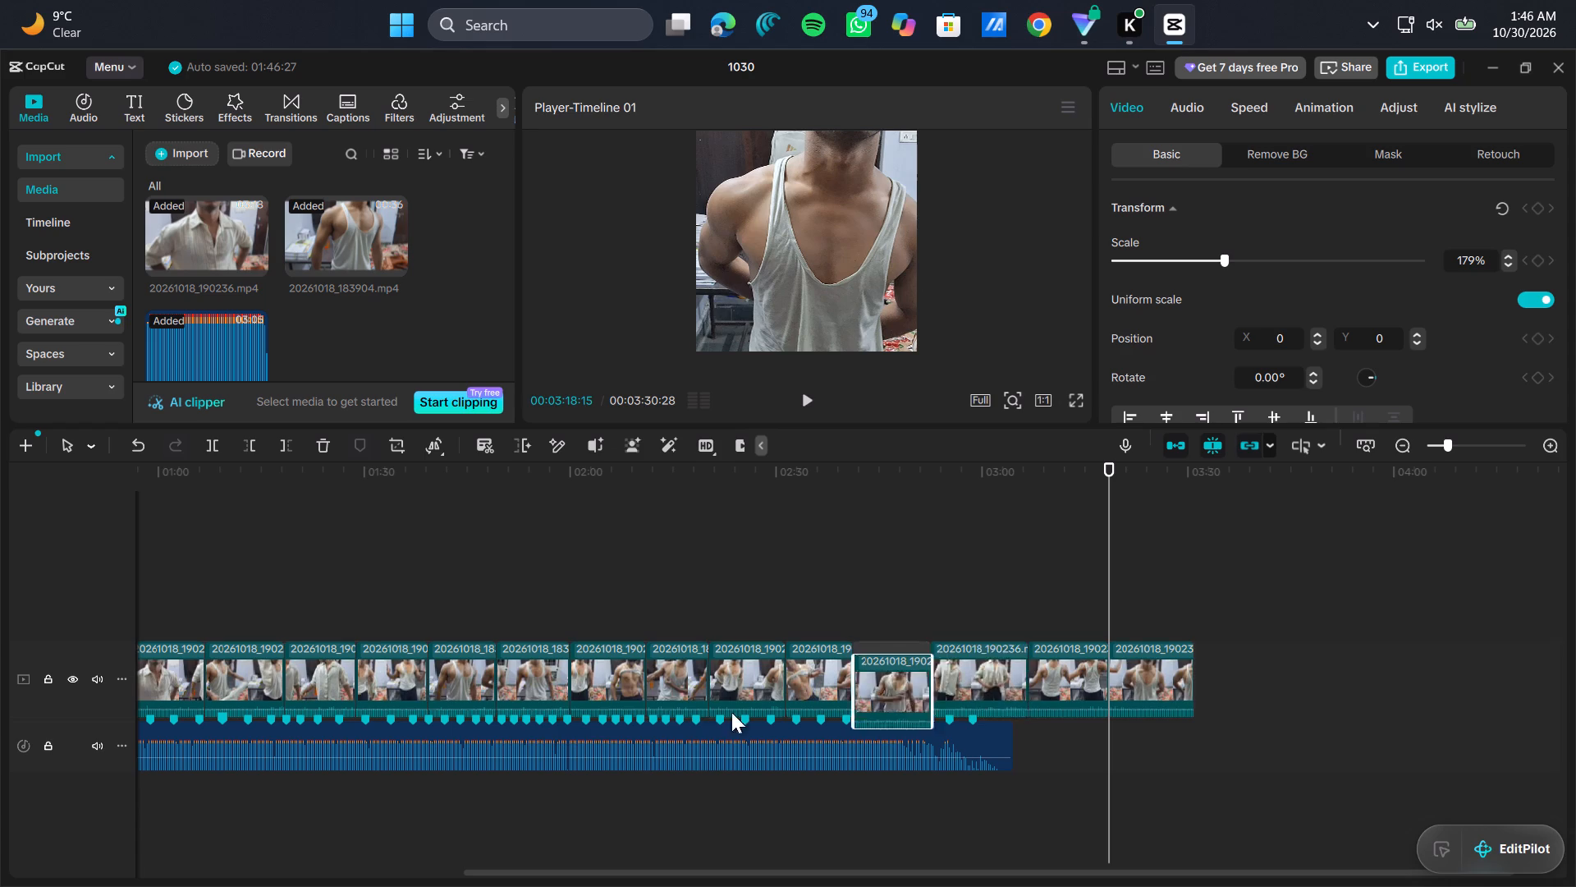
drag(731, 712, 139, 758)
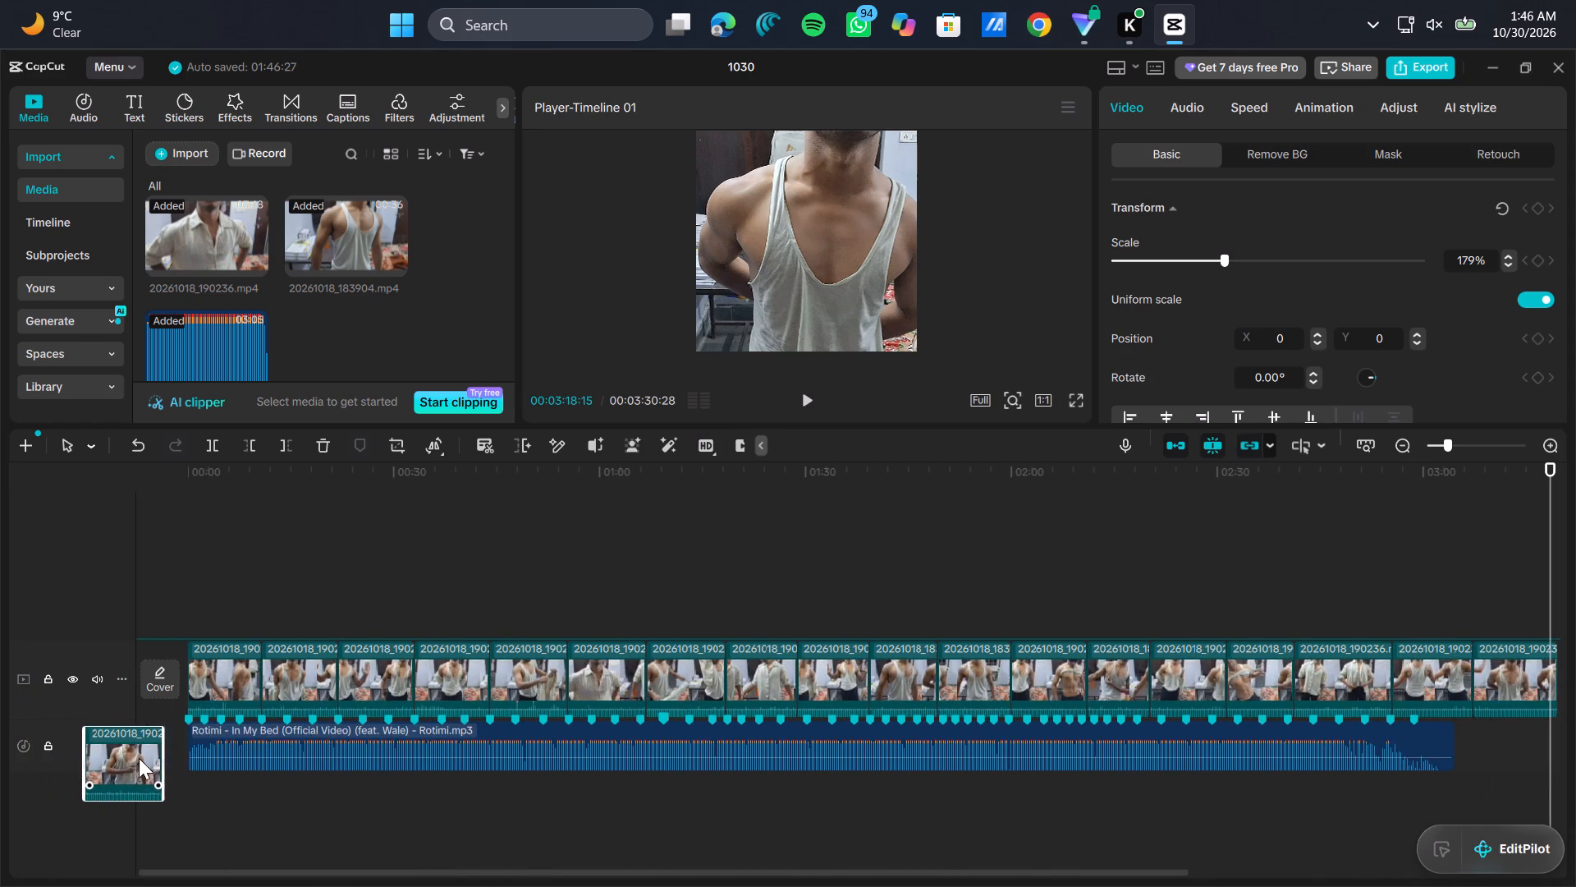
drag(139, 758, 513, 677)
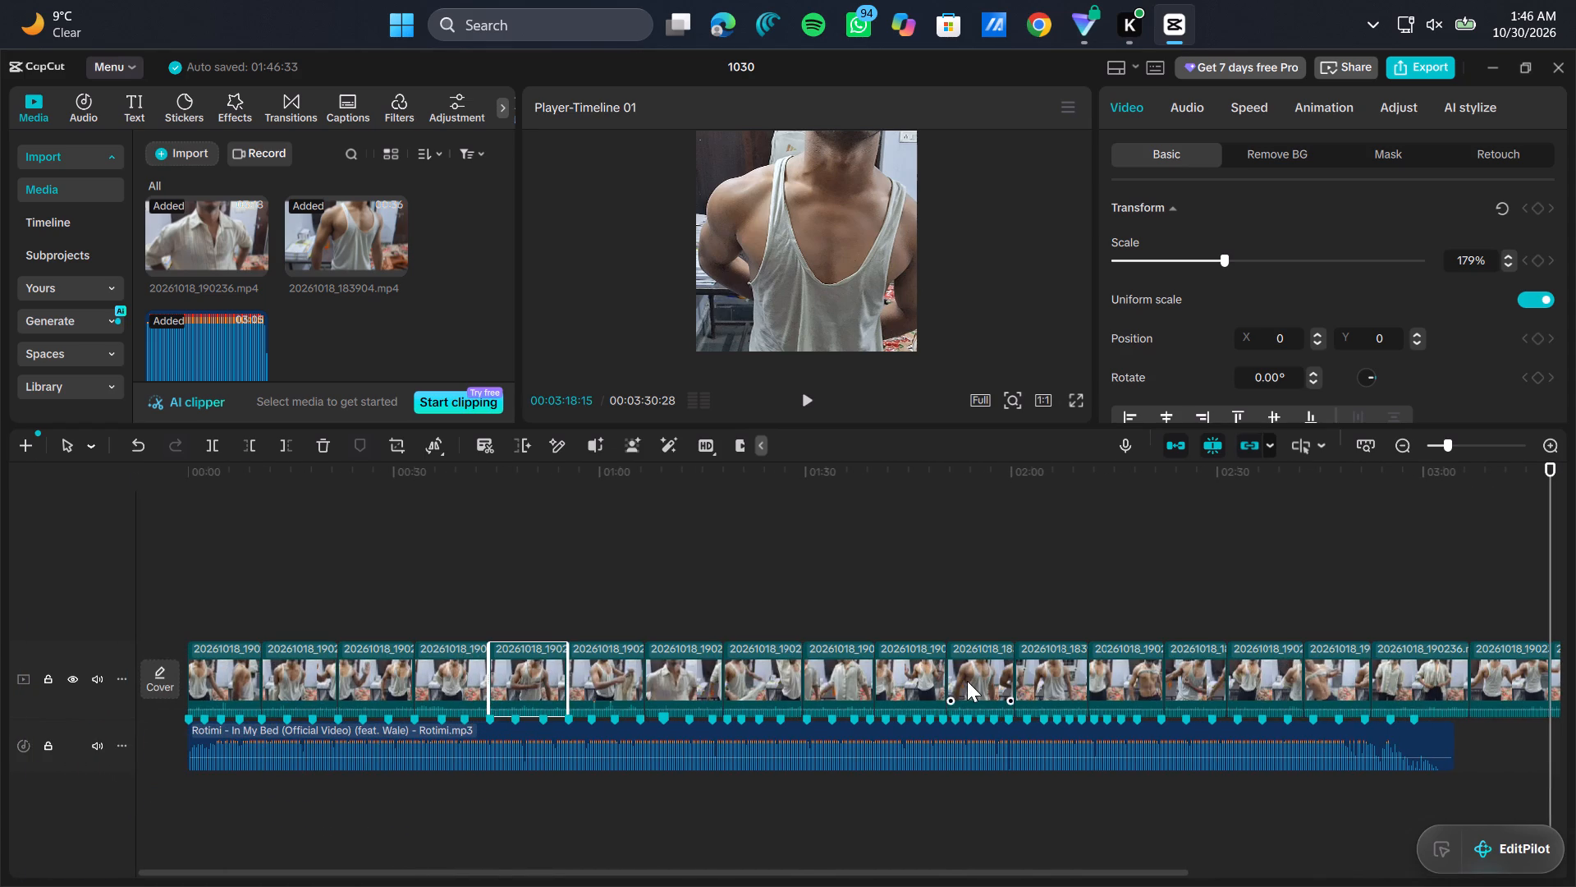
Move the middle split piece, ending at 00:03:18:15, earlier in the video track, between the third and fourth segments.
scroll(967, 681, left, 4)
drag(1031, 660, 857, 660)
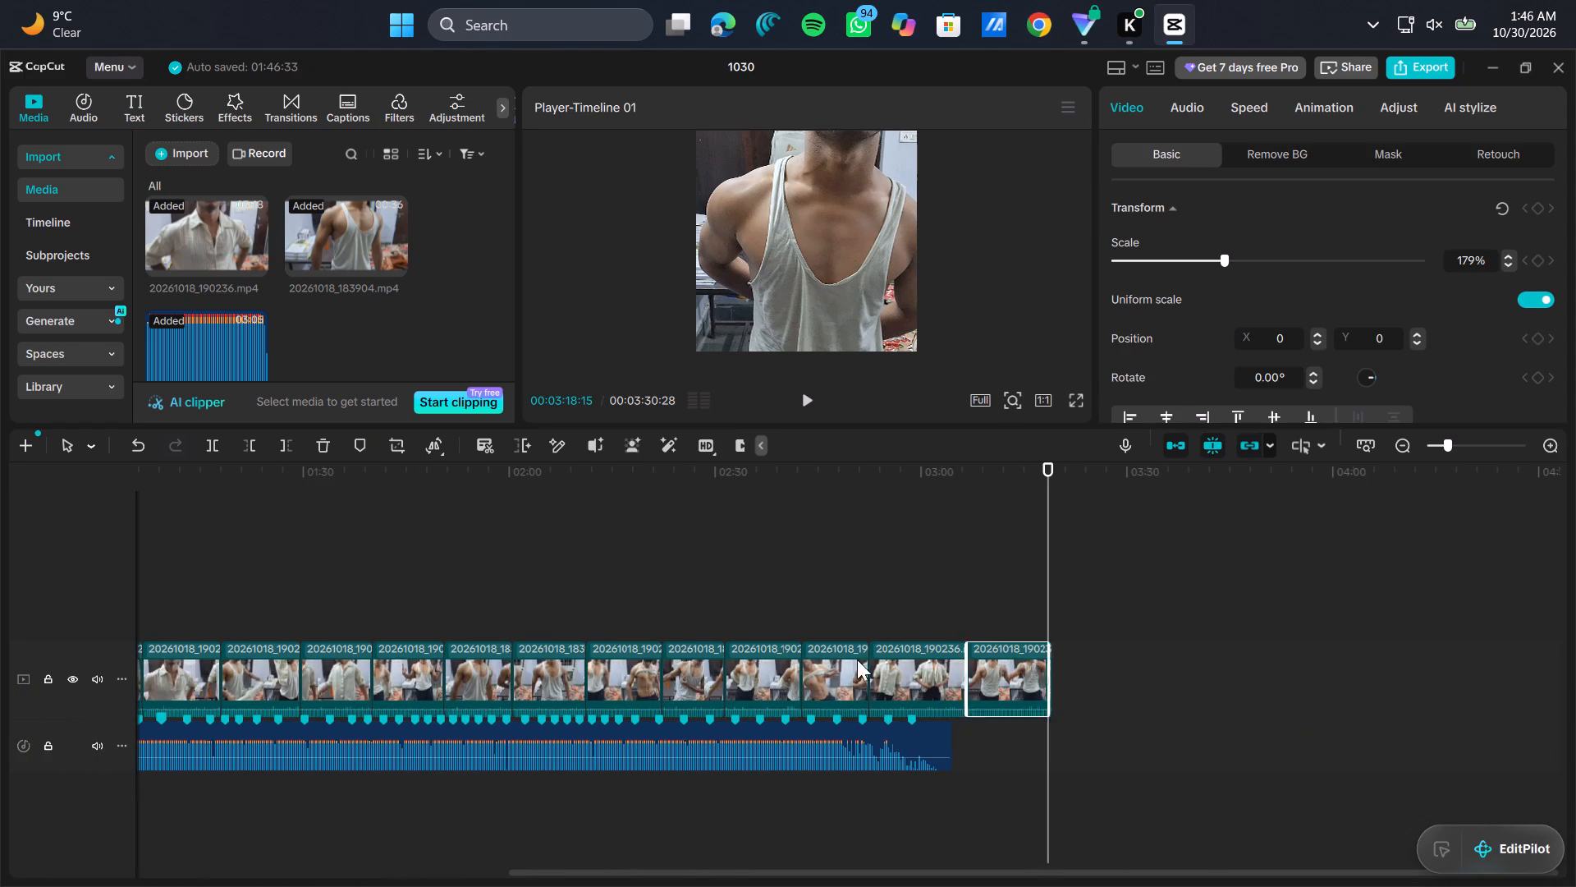
drag(857, 660, 401, 635)
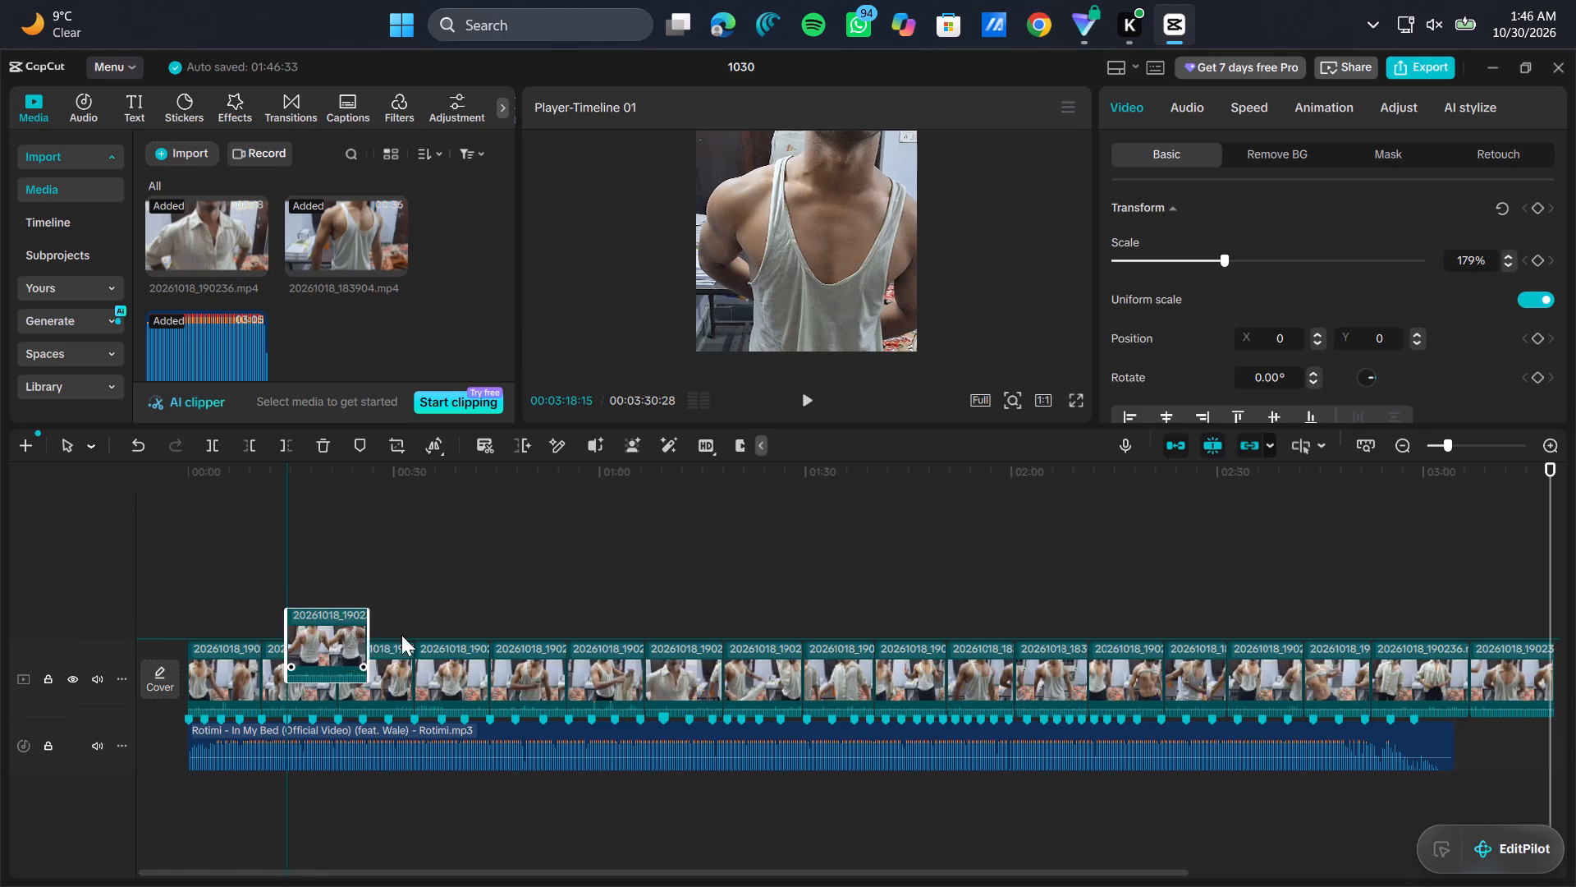
drag(401, 635, 424, 649)
Move the final split piece from the end of the video track to between the second and third segments.
scroll(987, 604, left, 2)
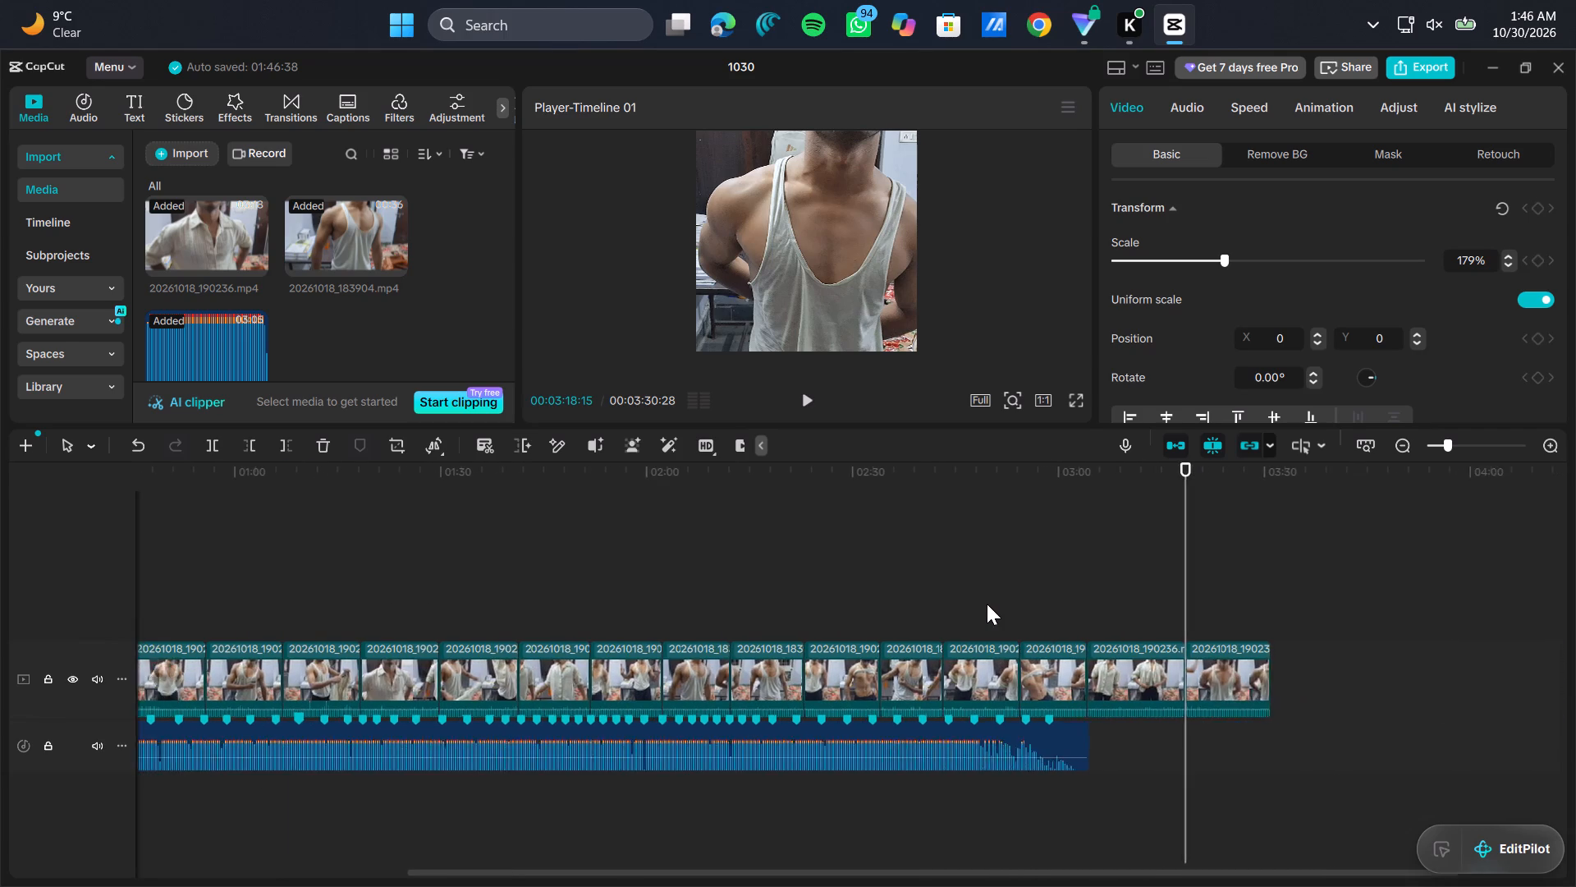
drag(1162, 655, 21, 648)
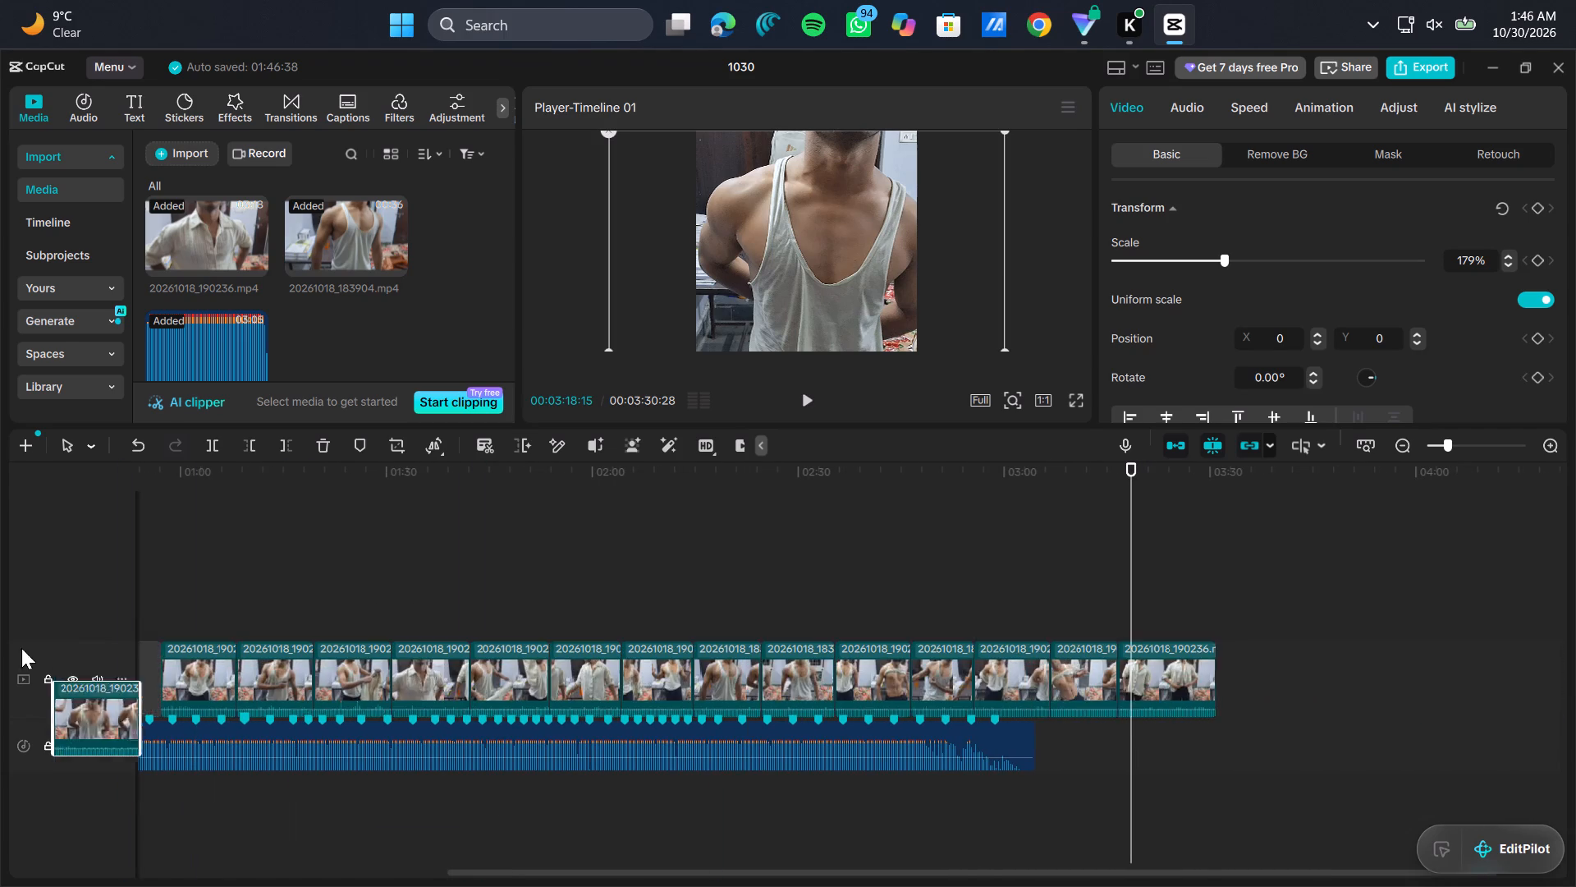
drag(21, 648, 315, 659)
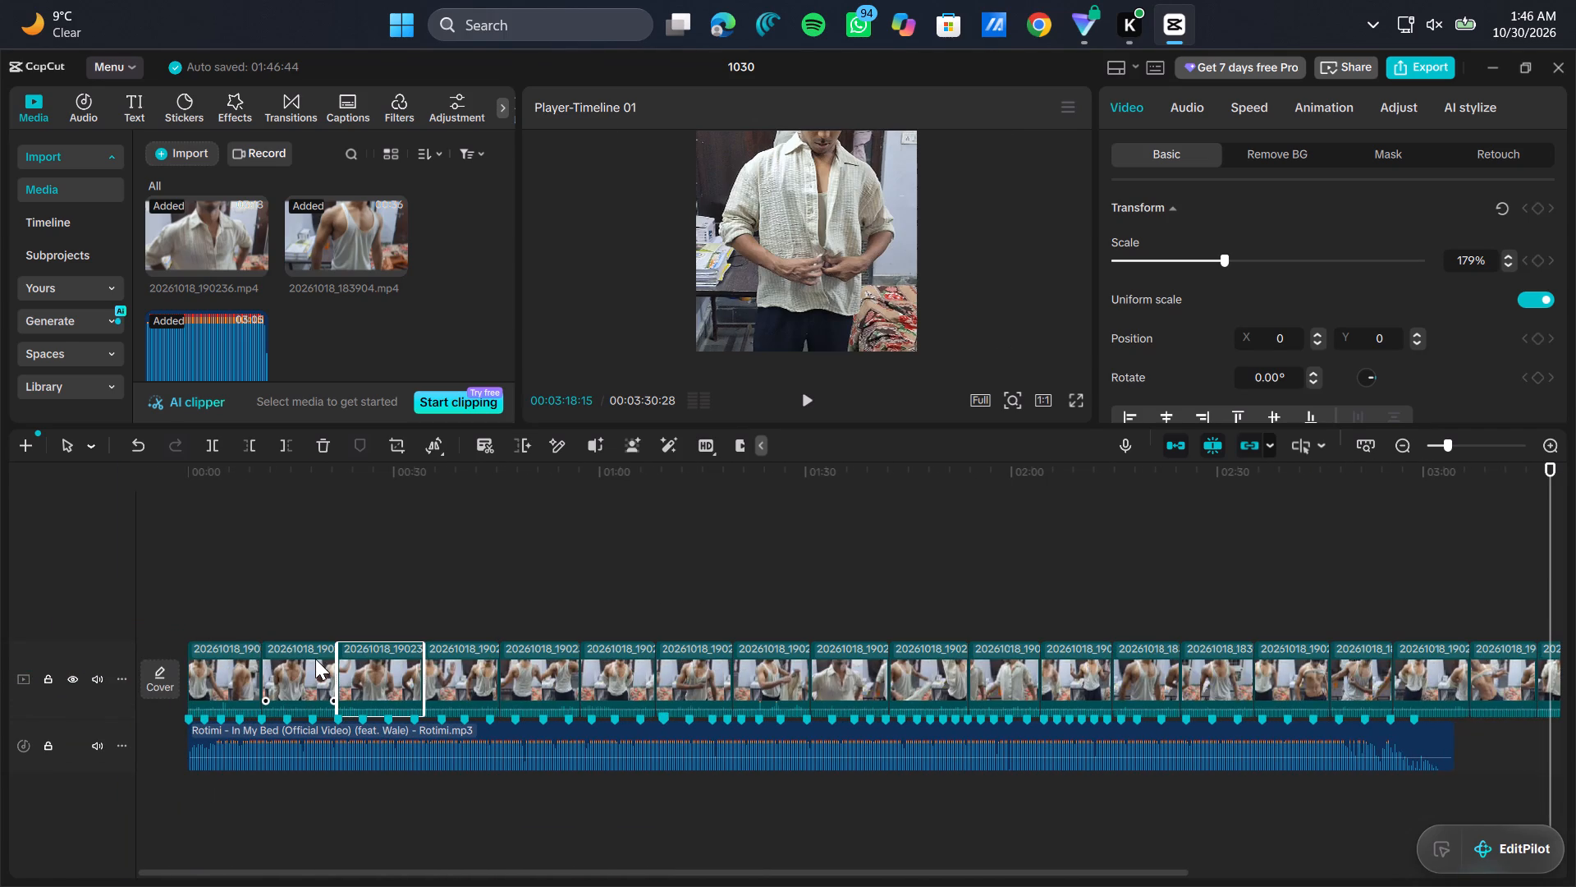
Return the playhead to 00:00:00:00 and play the rearranged video from the beginning.
click(245, 550)
drag(245, 550, 3, 608)
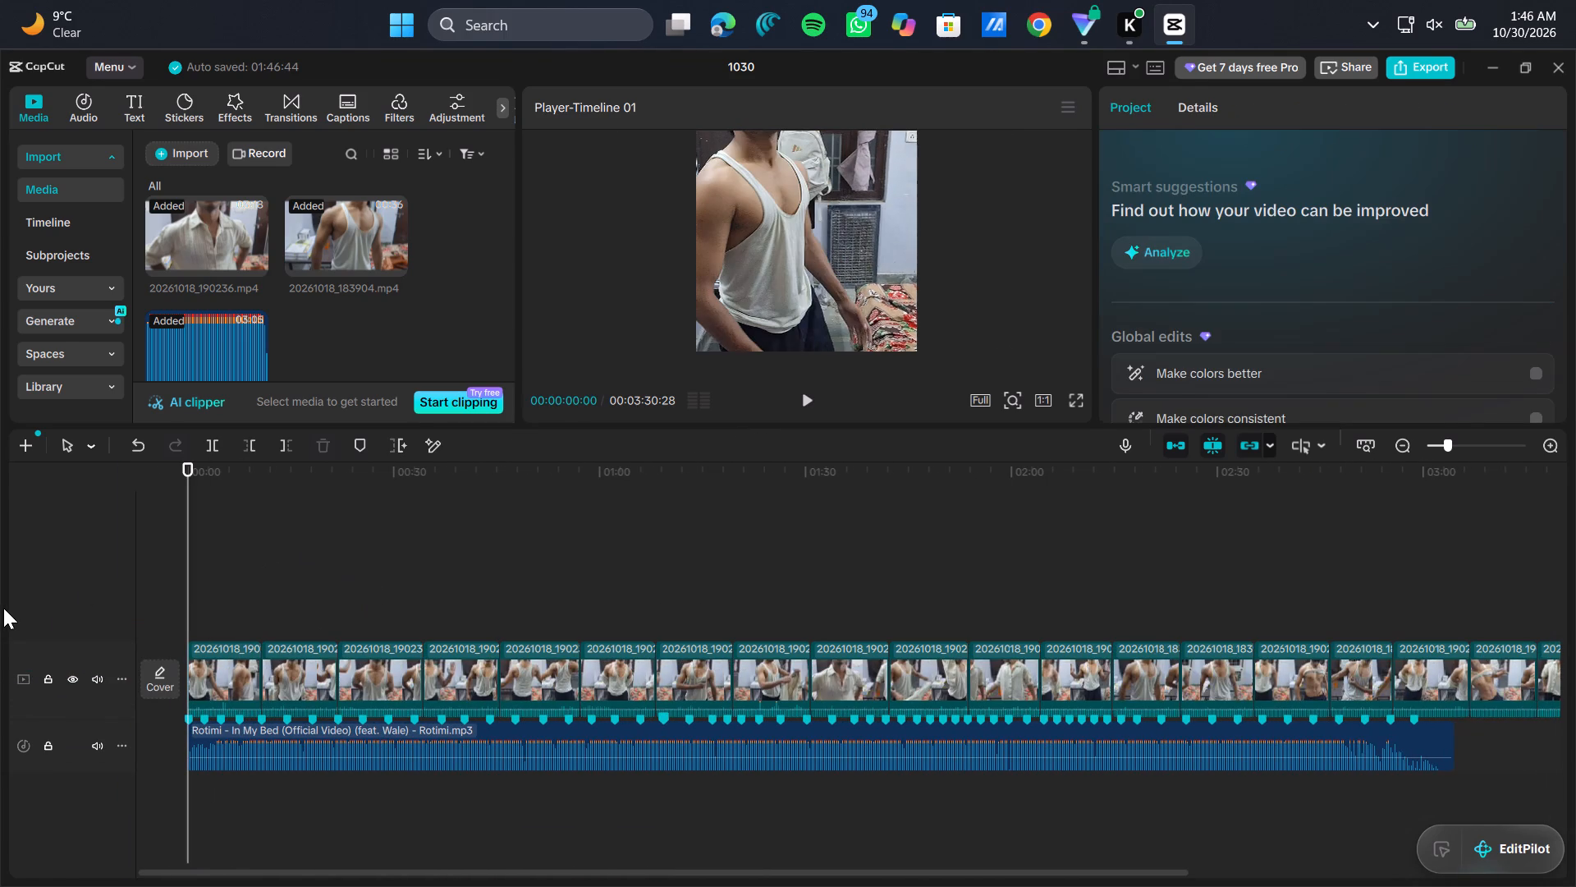
click(814, 402)
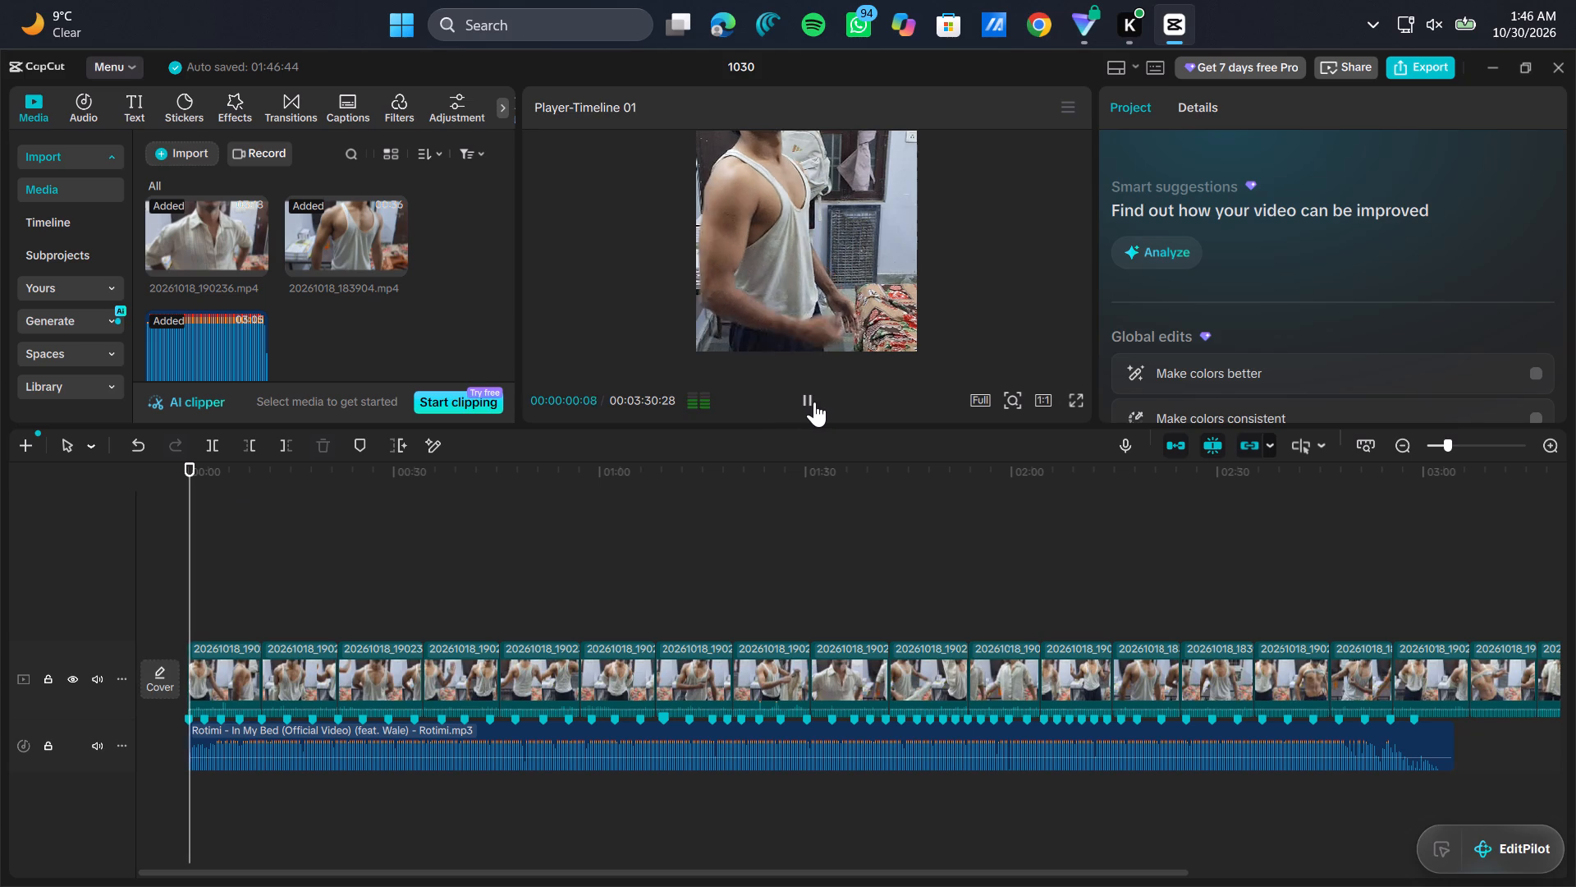
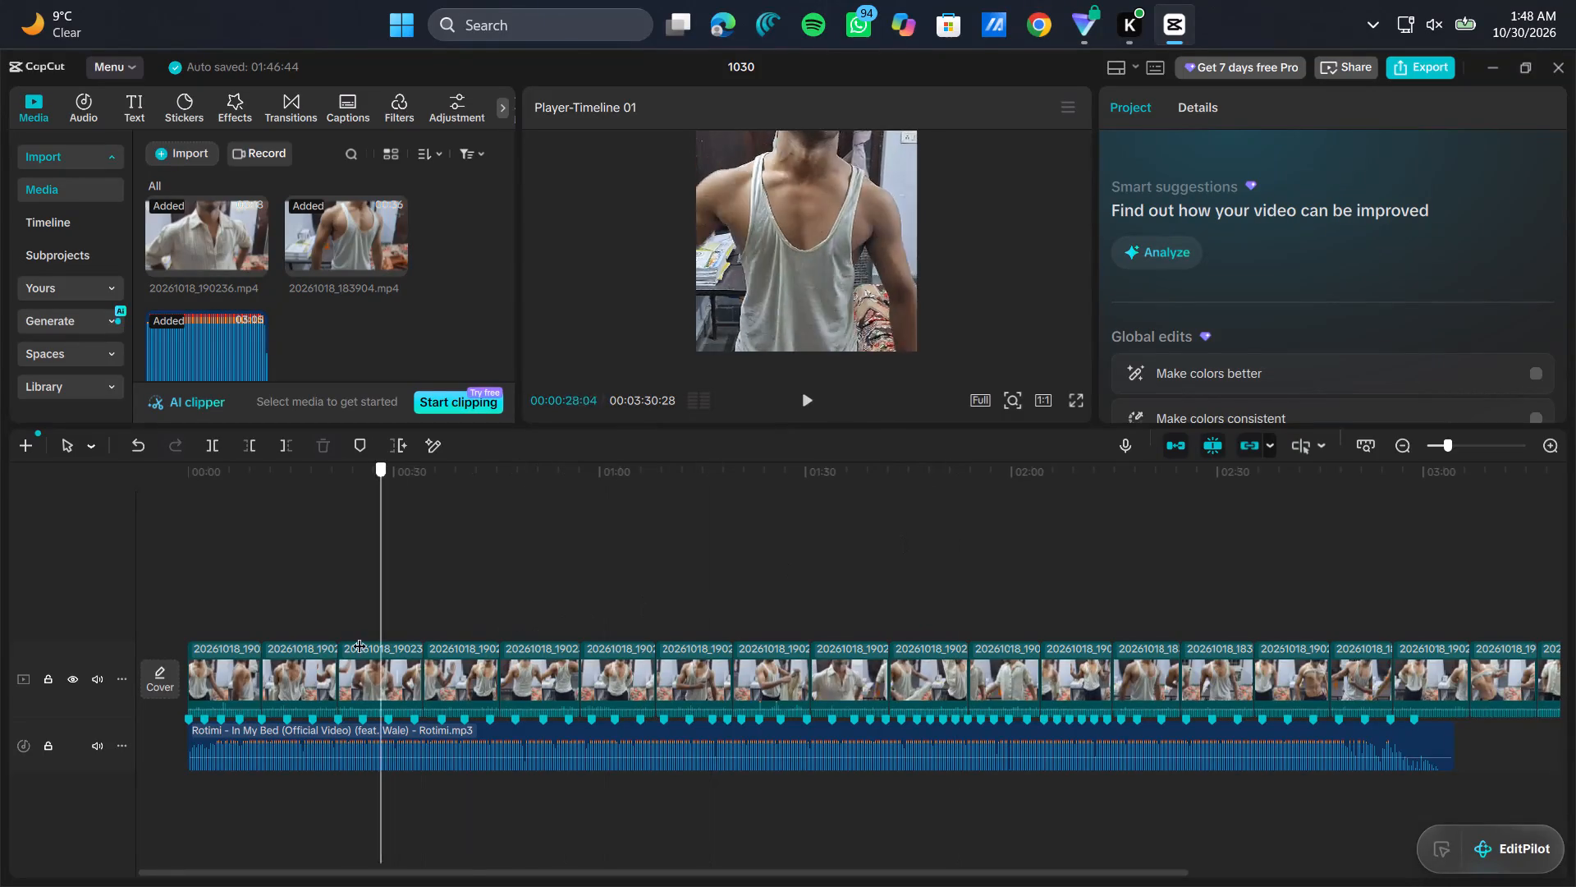
Resume playback of the rearranged video.
click(803, 406)
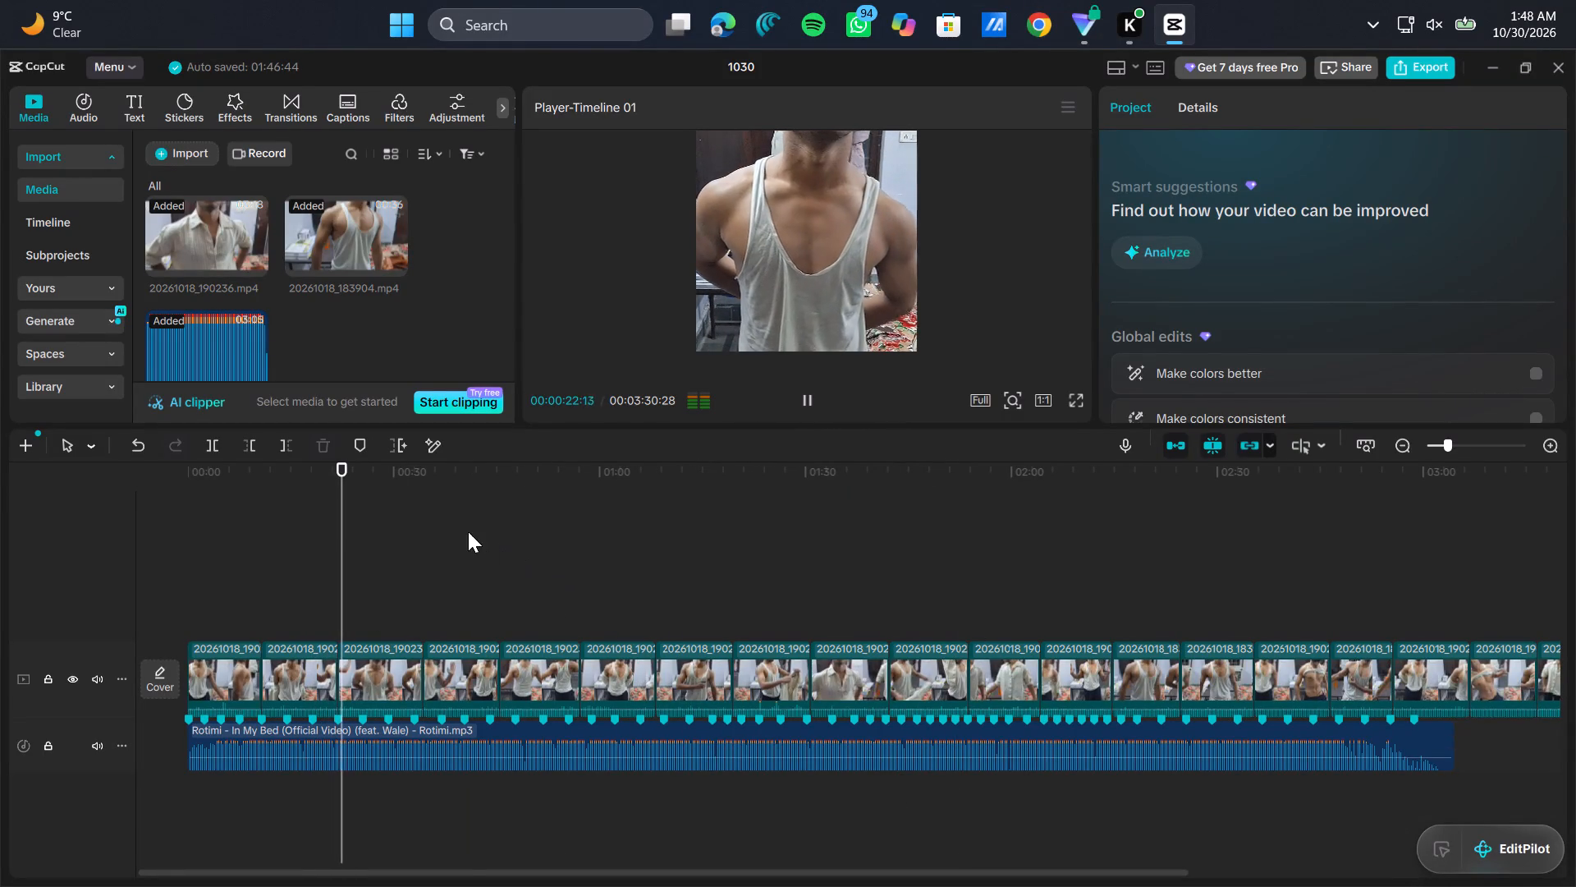
Add a default text clip above the video track at 00:00:27:15.
click(123, 99)
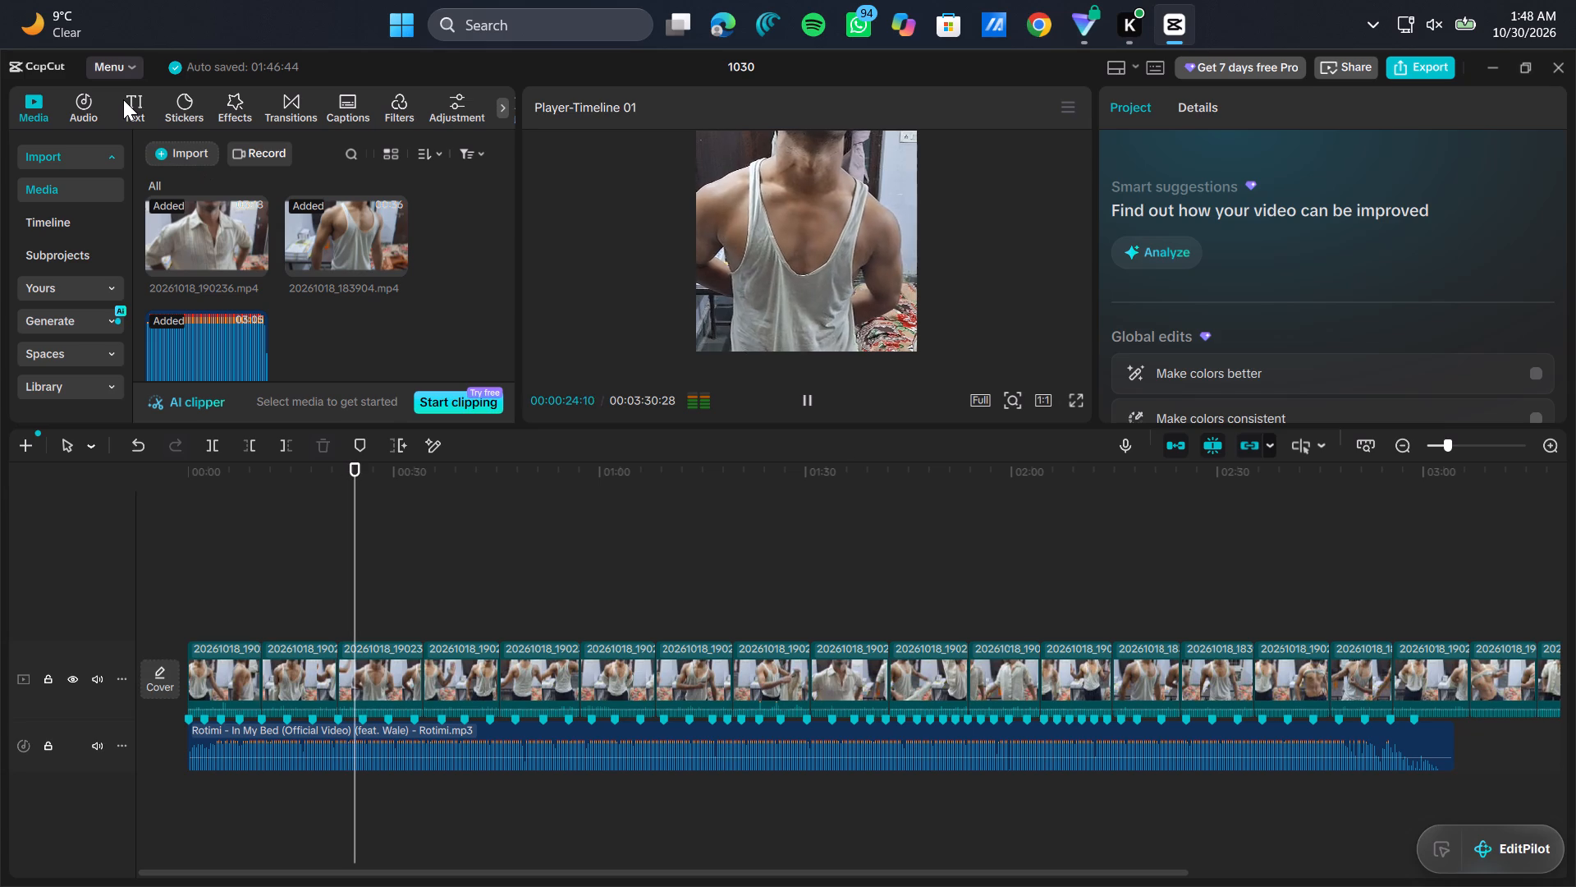
click(126, 100)
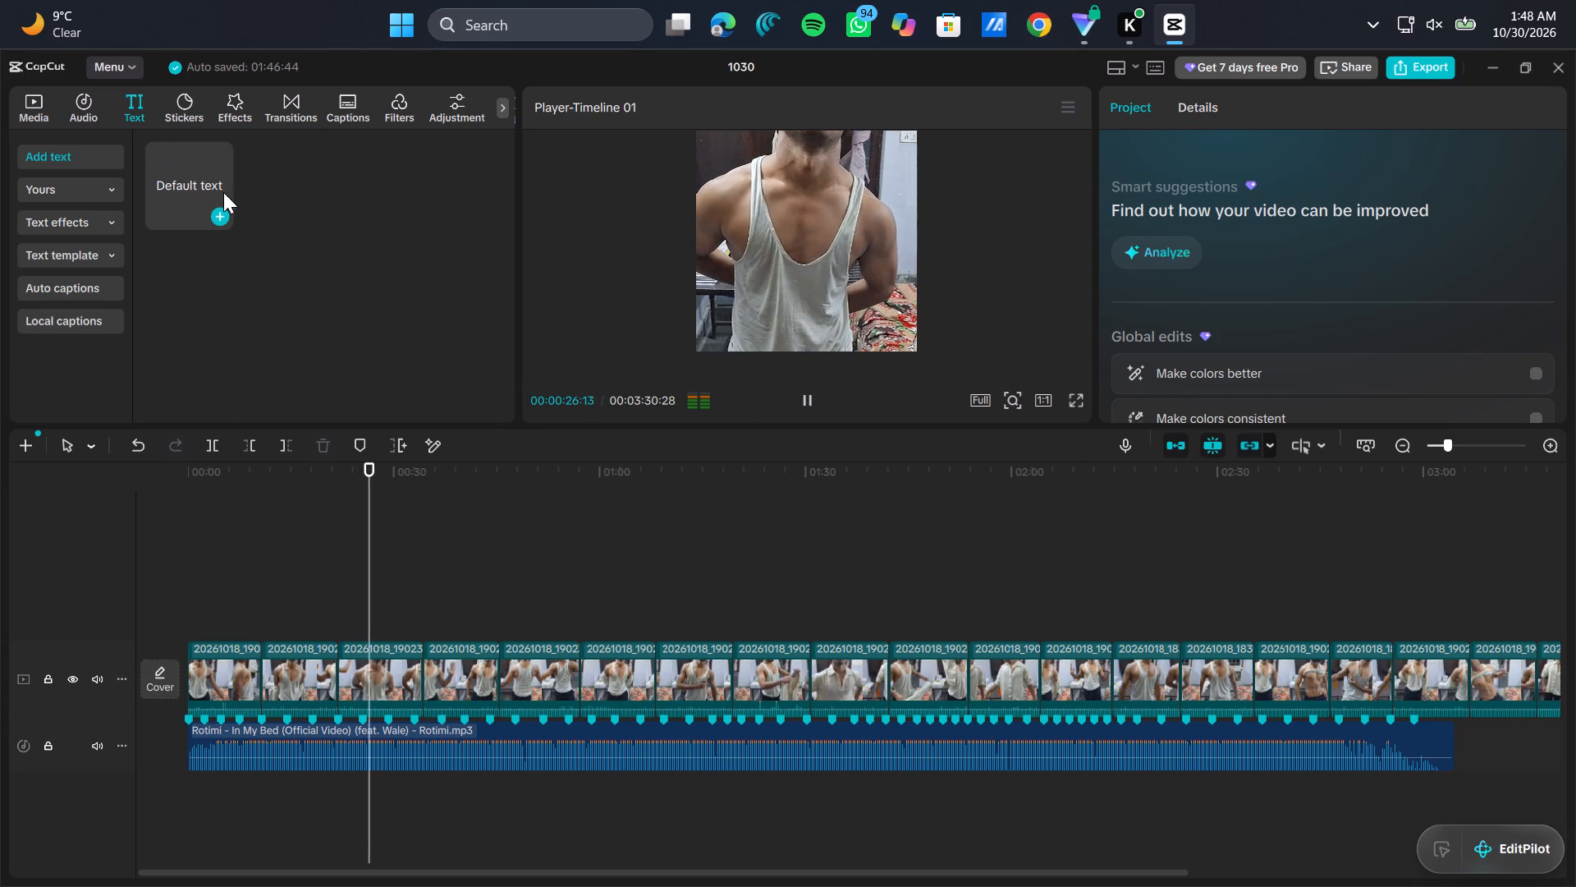
click(223, 208)
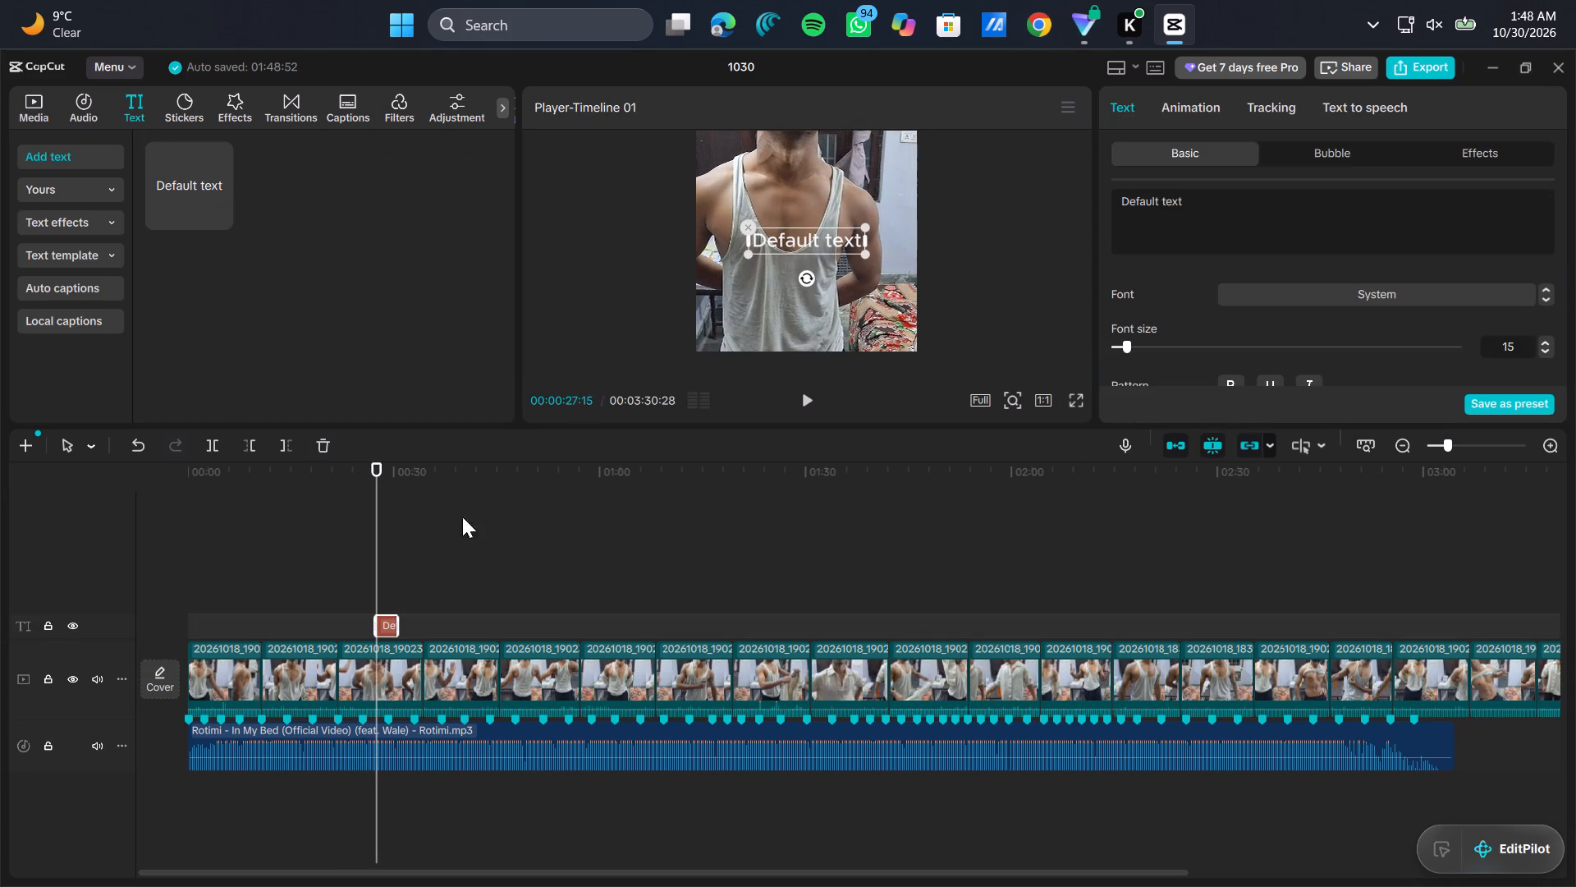
Extend both ends of the default text clip so it spans the whole video, from 00:00:00:00 to the end of the last segment.
drag(395, 620, 651, 603)
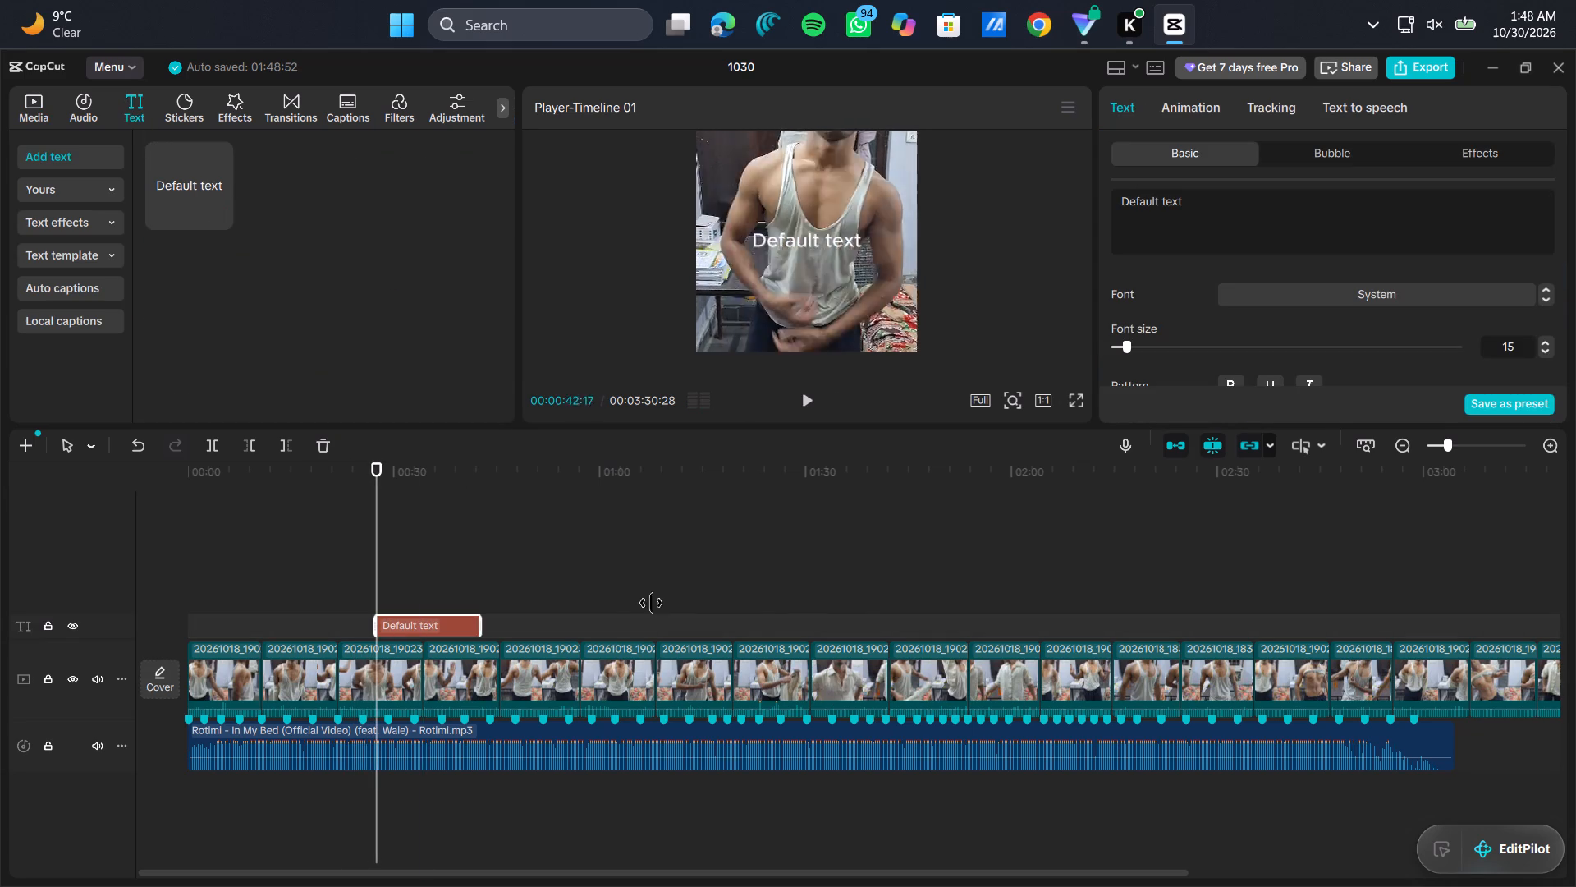
drag(651, 603, 855, 599)
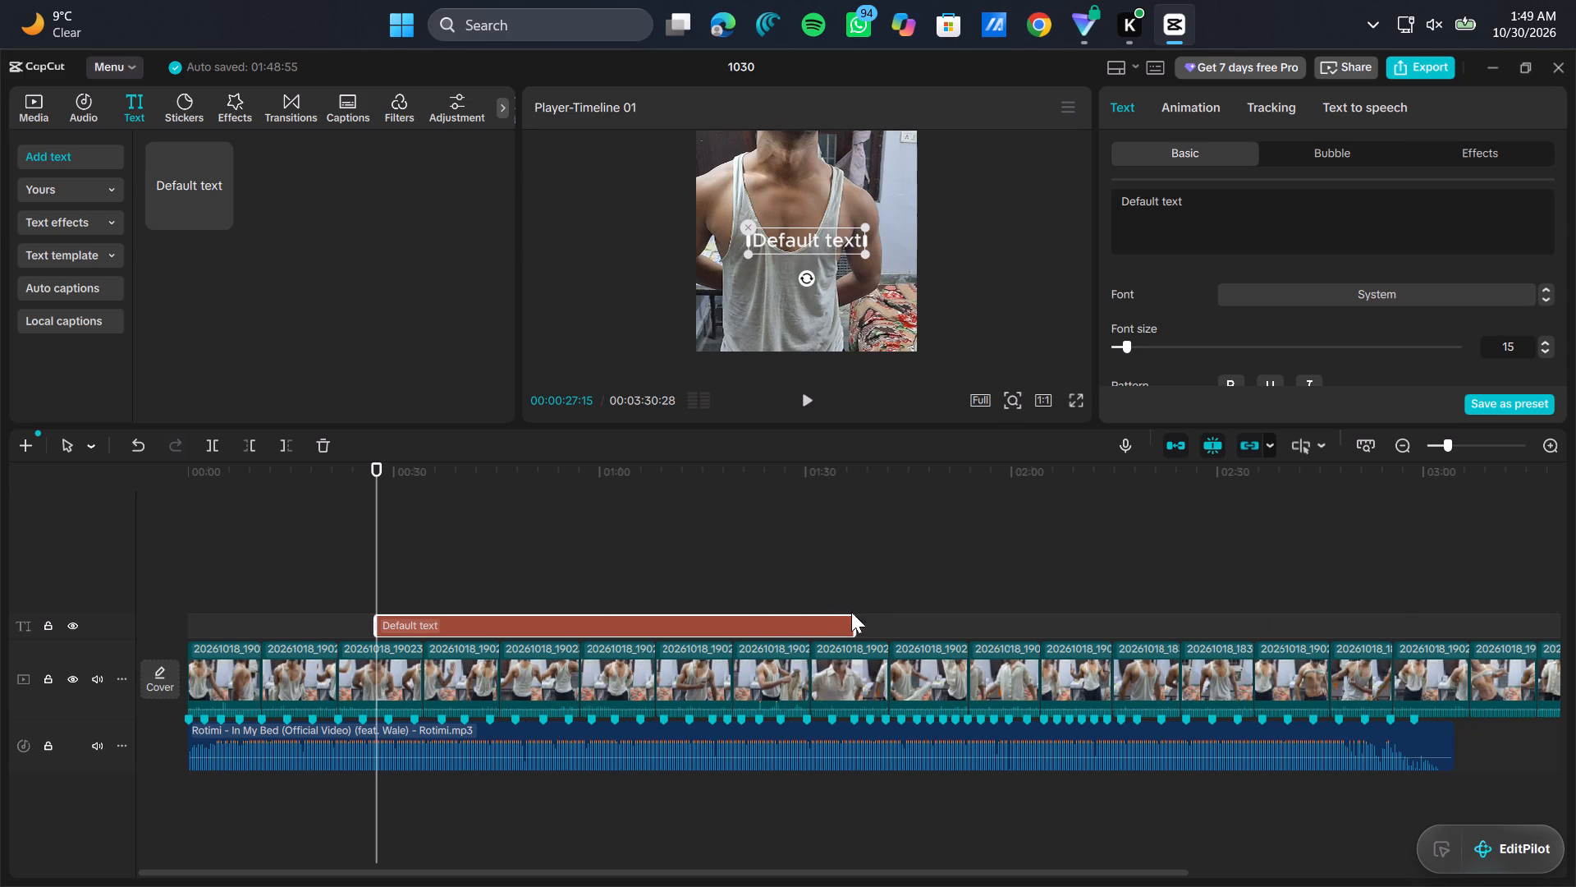
drag(853, 623, 1426, 623)
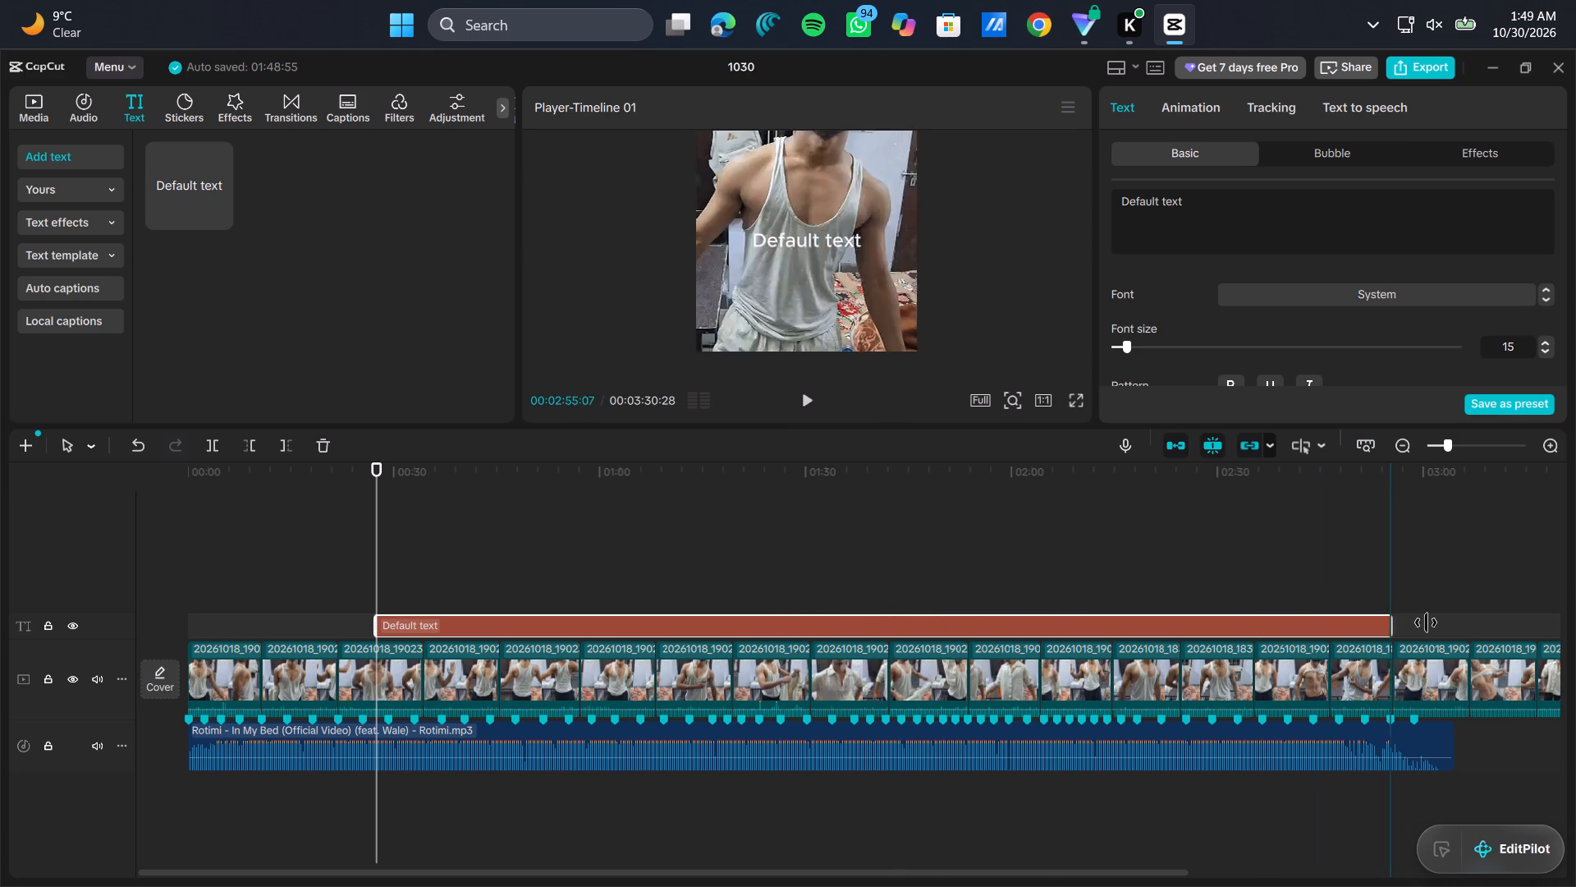
drag(1426, 623, 1180, 637)
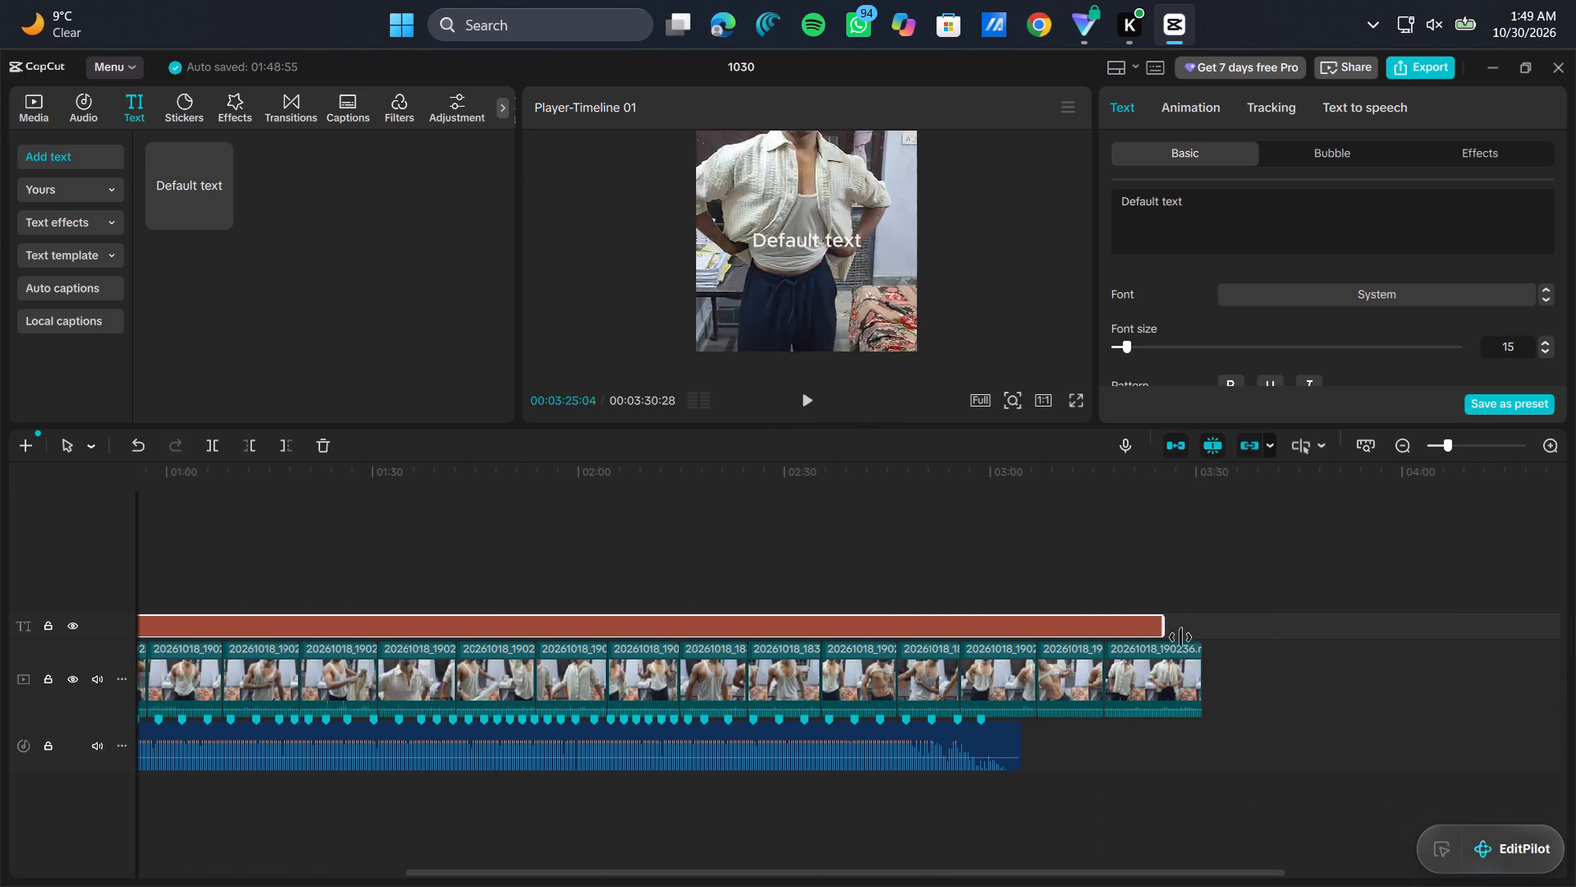
drag(1180, 637, 1194, 636)
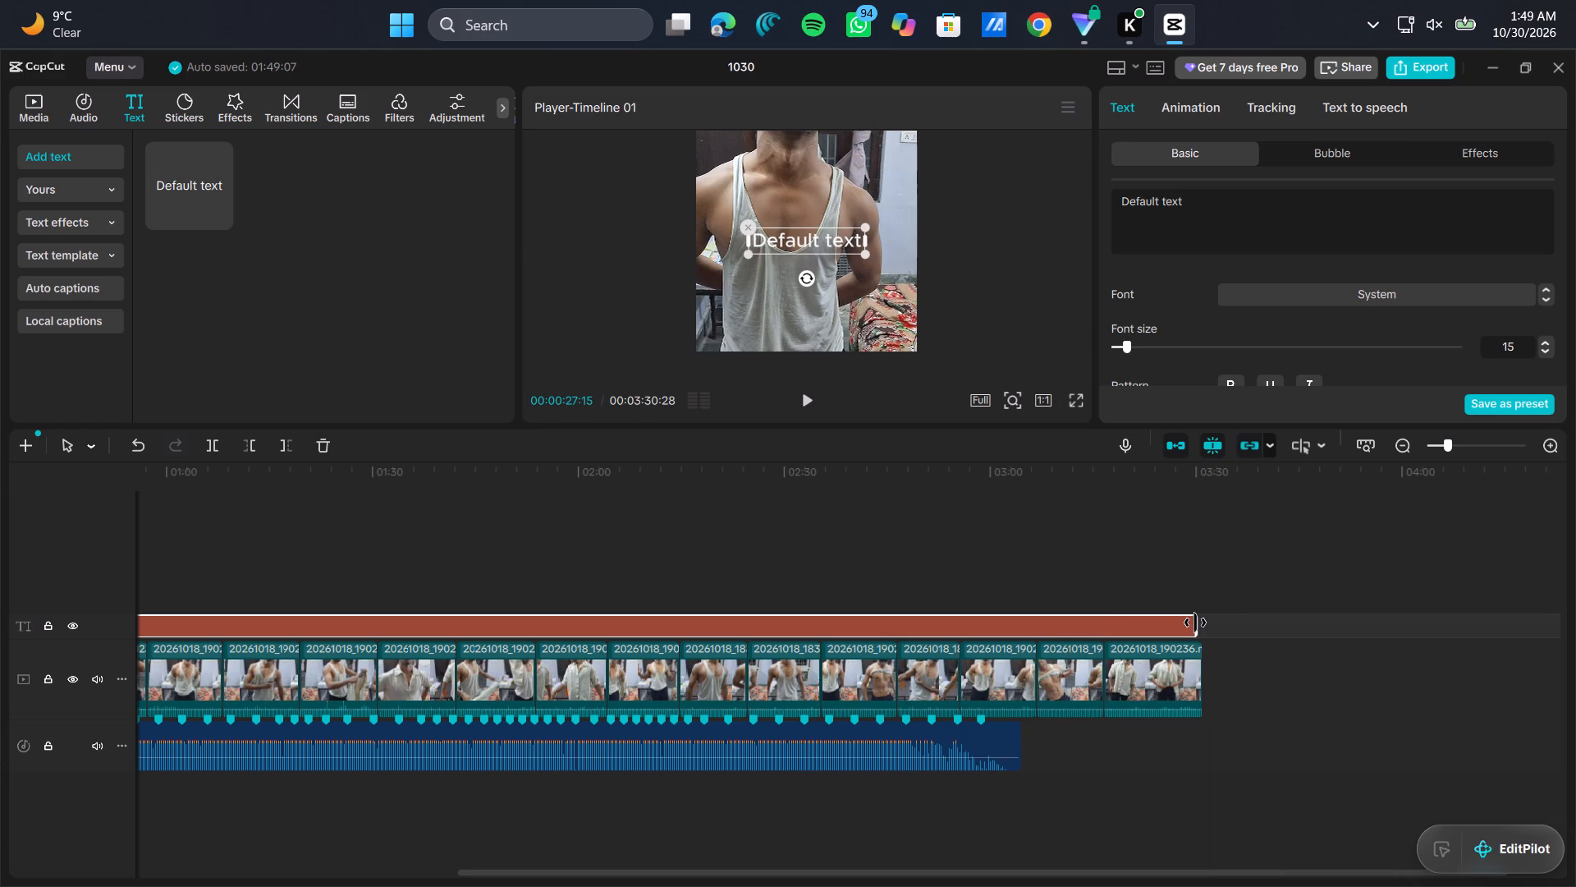
drag(1195, 623, 1201, 634)
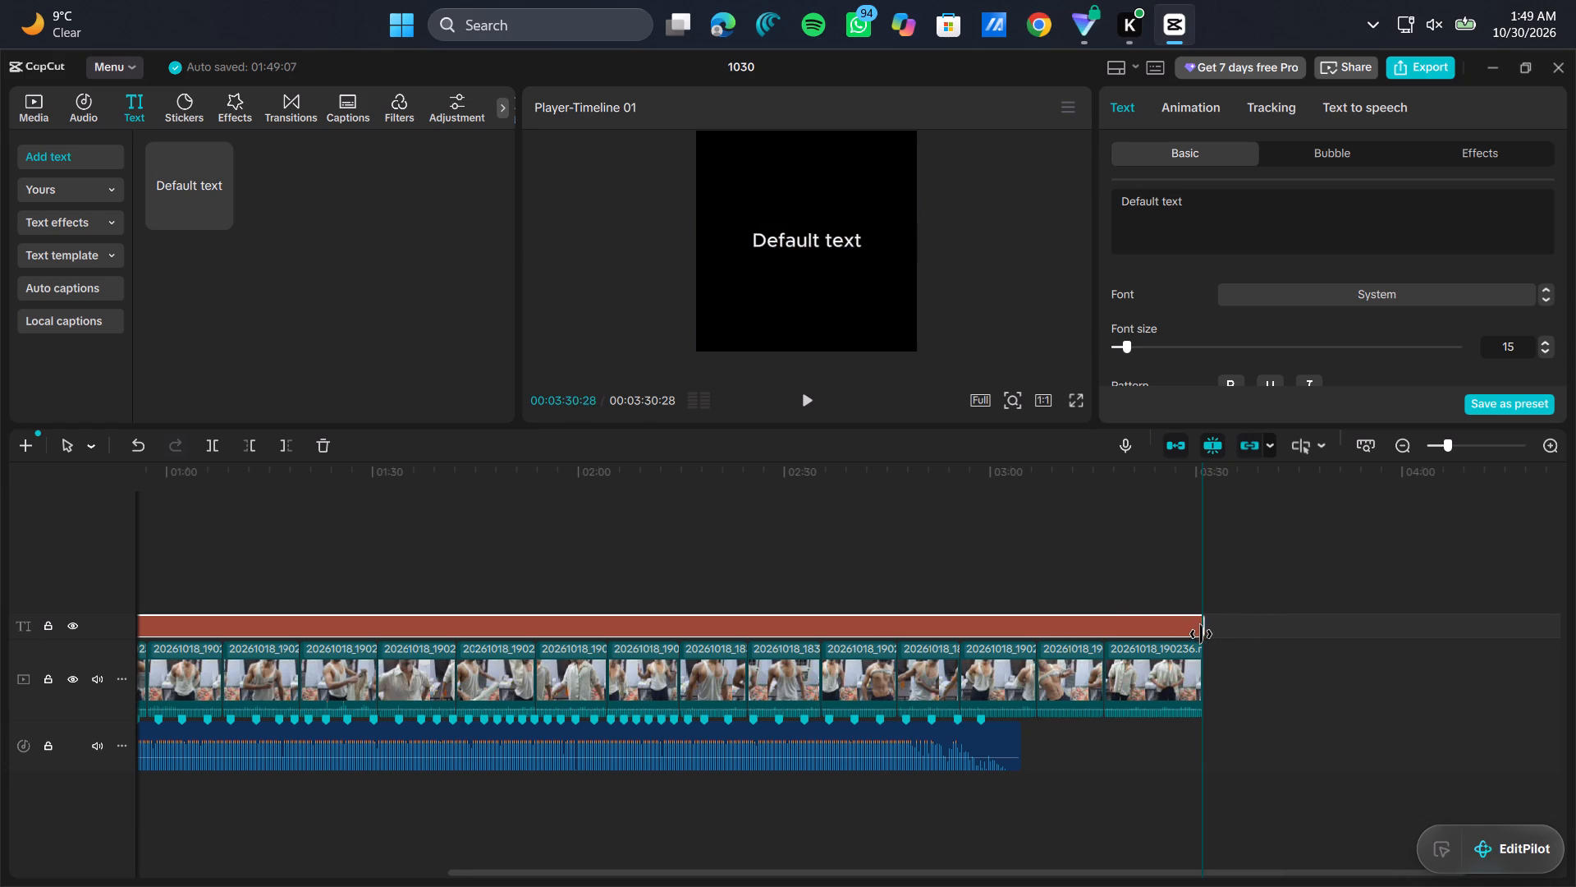
drag(1201, 634, 1198, 636)
scroll(869, 625, right, 5)
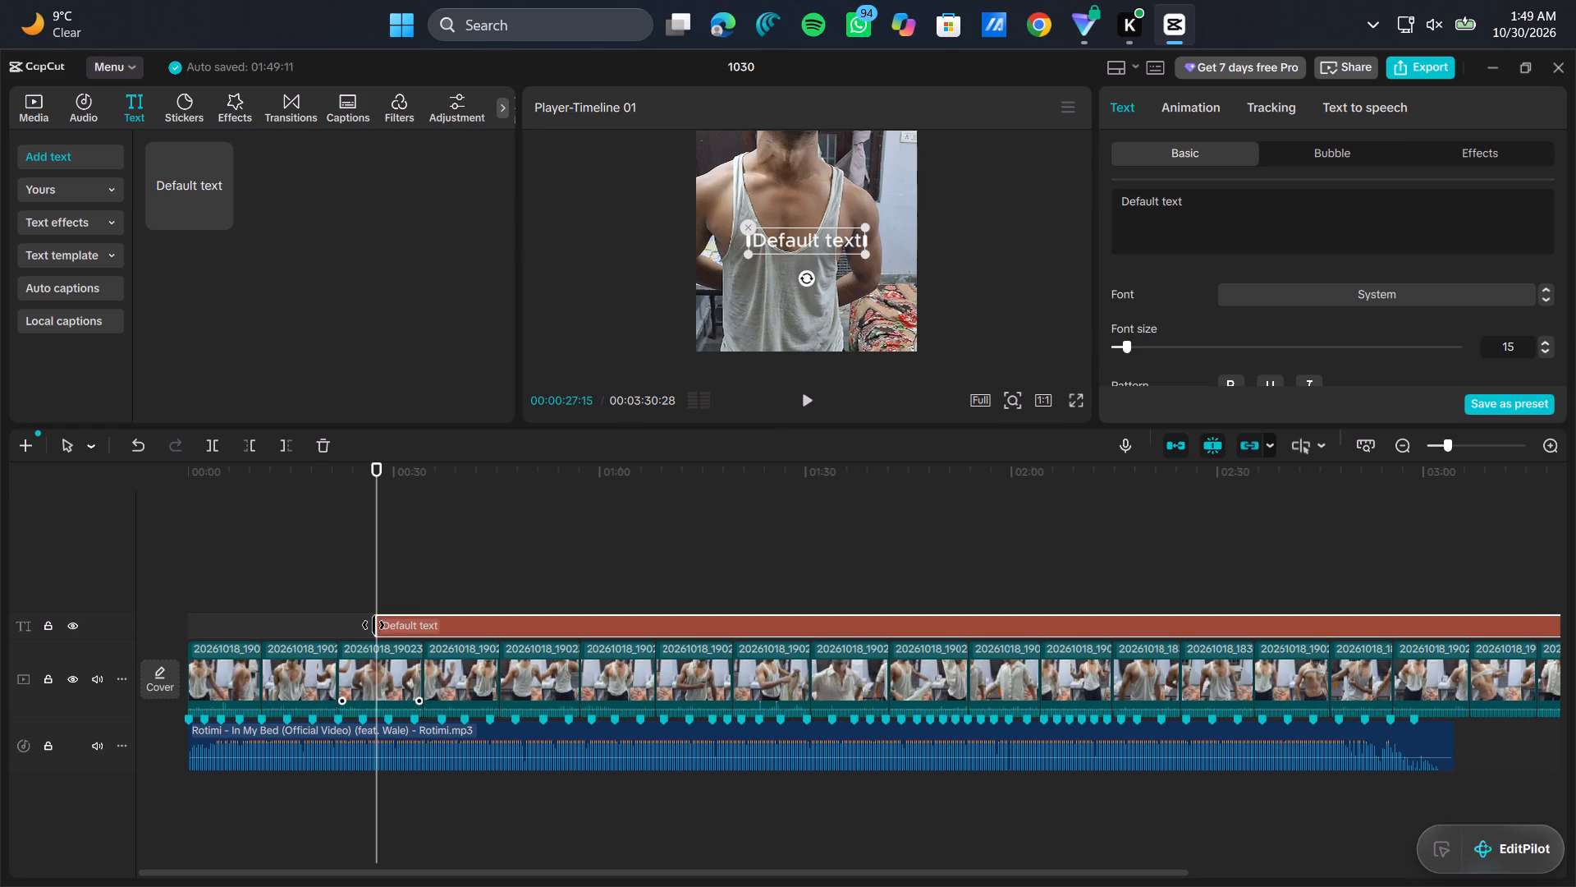
drag(373, 625, 148, 615)
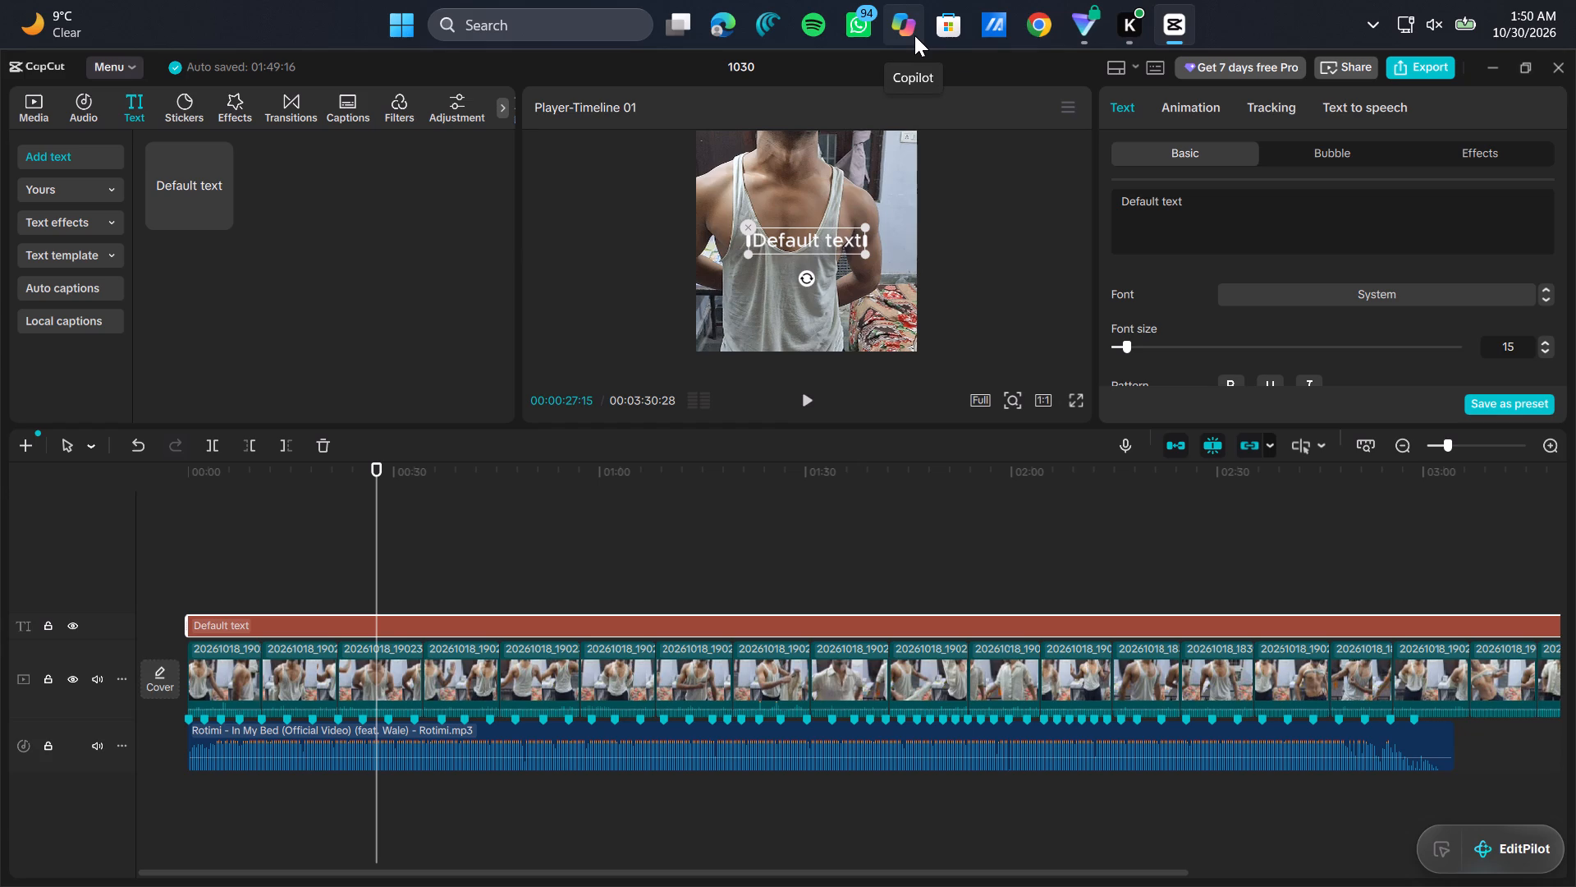
Play the video with the text overlay from 00:01:29:00.
click(799, 471)
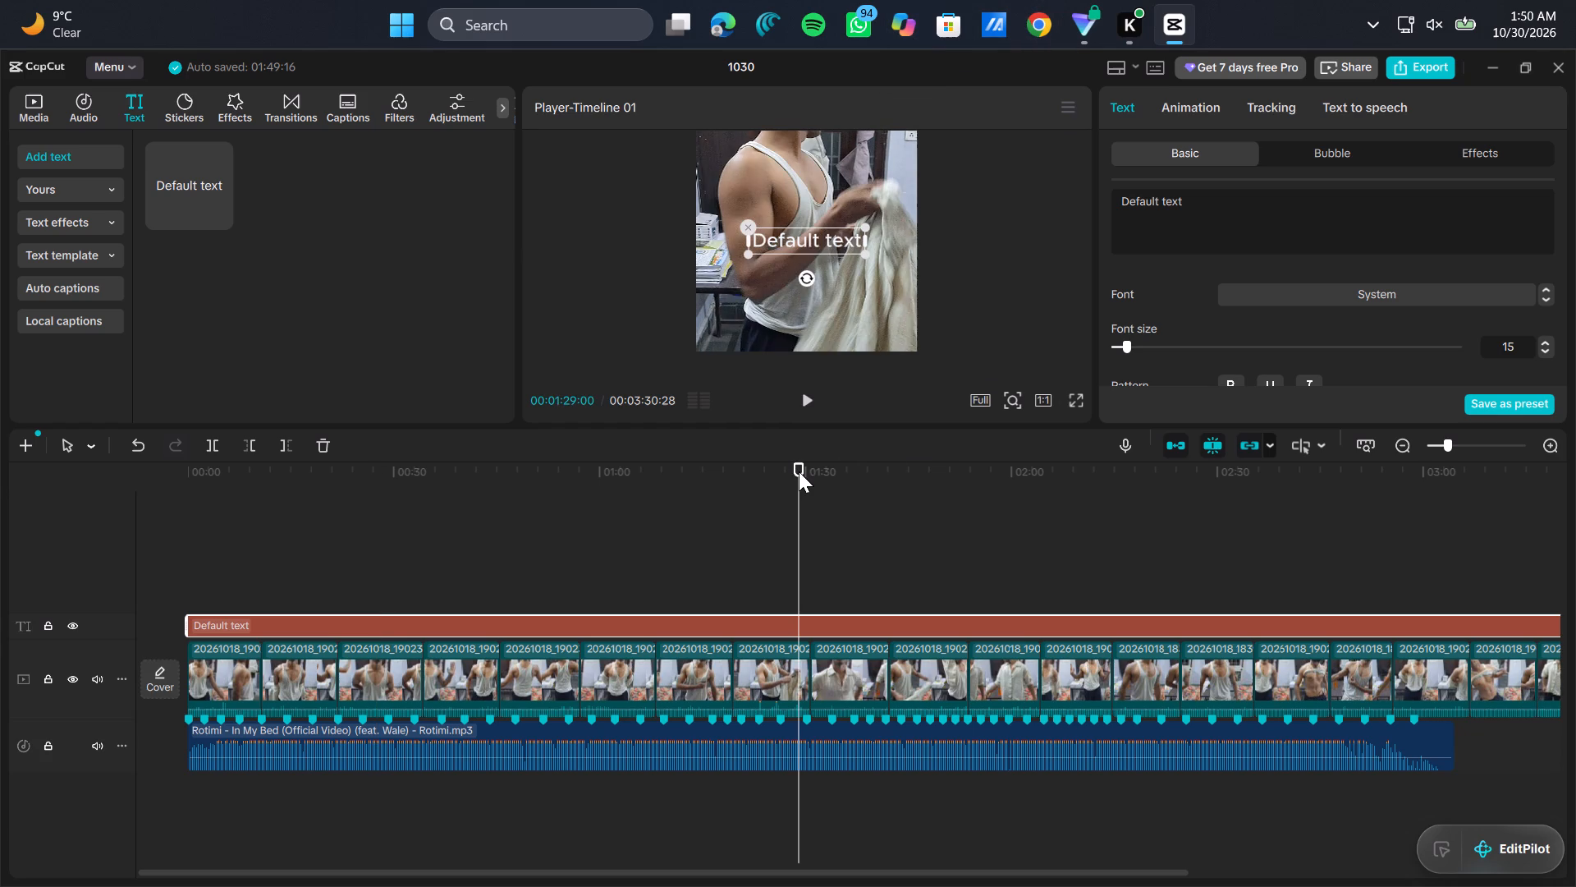
click(808, 406)
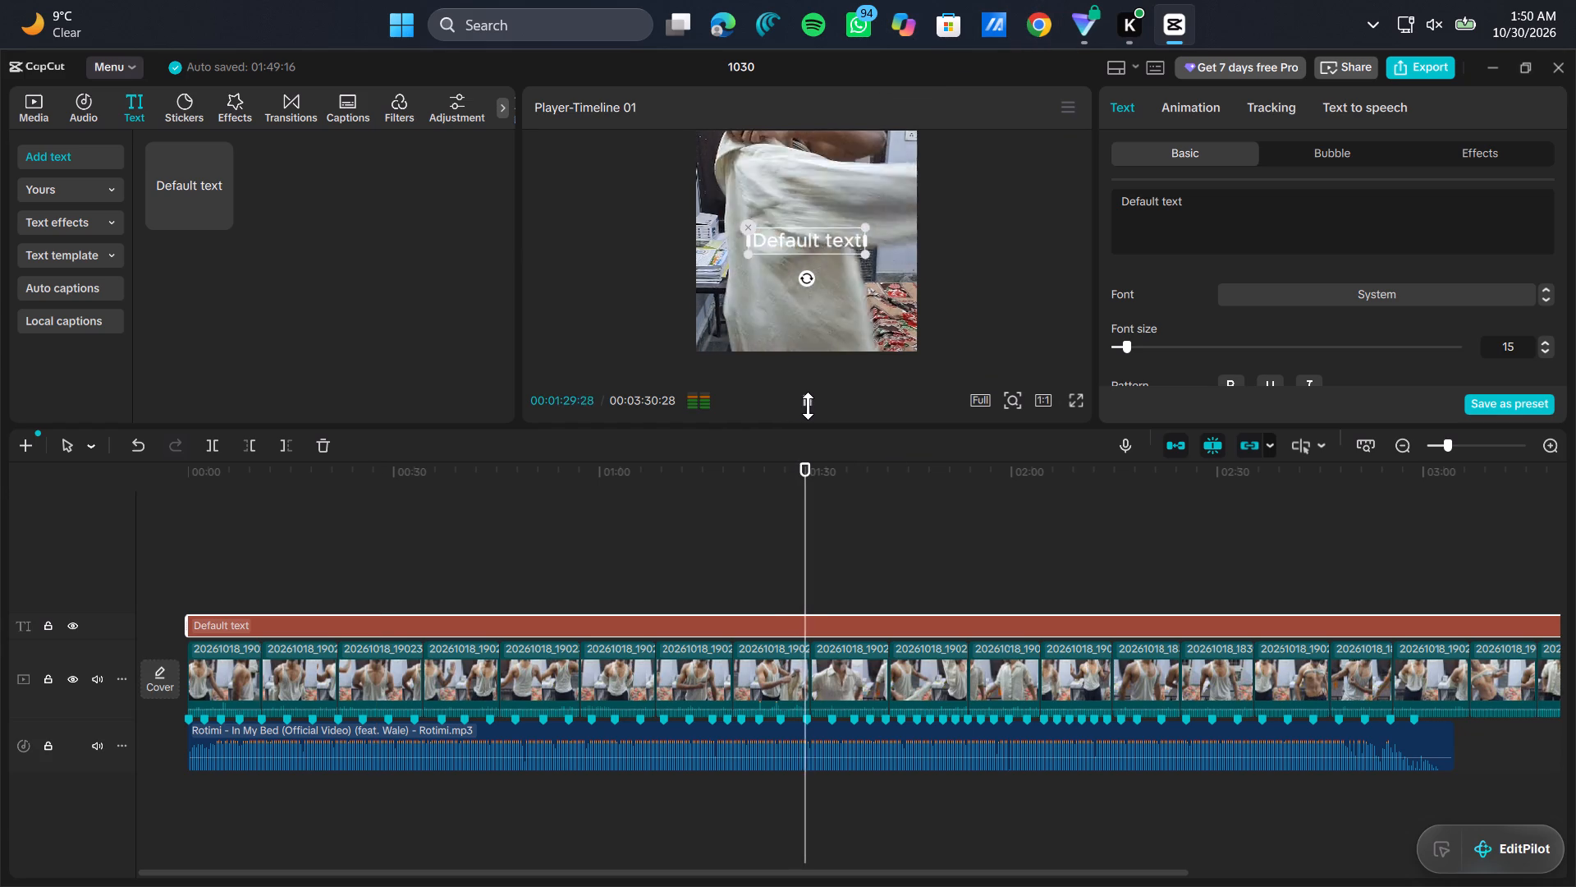
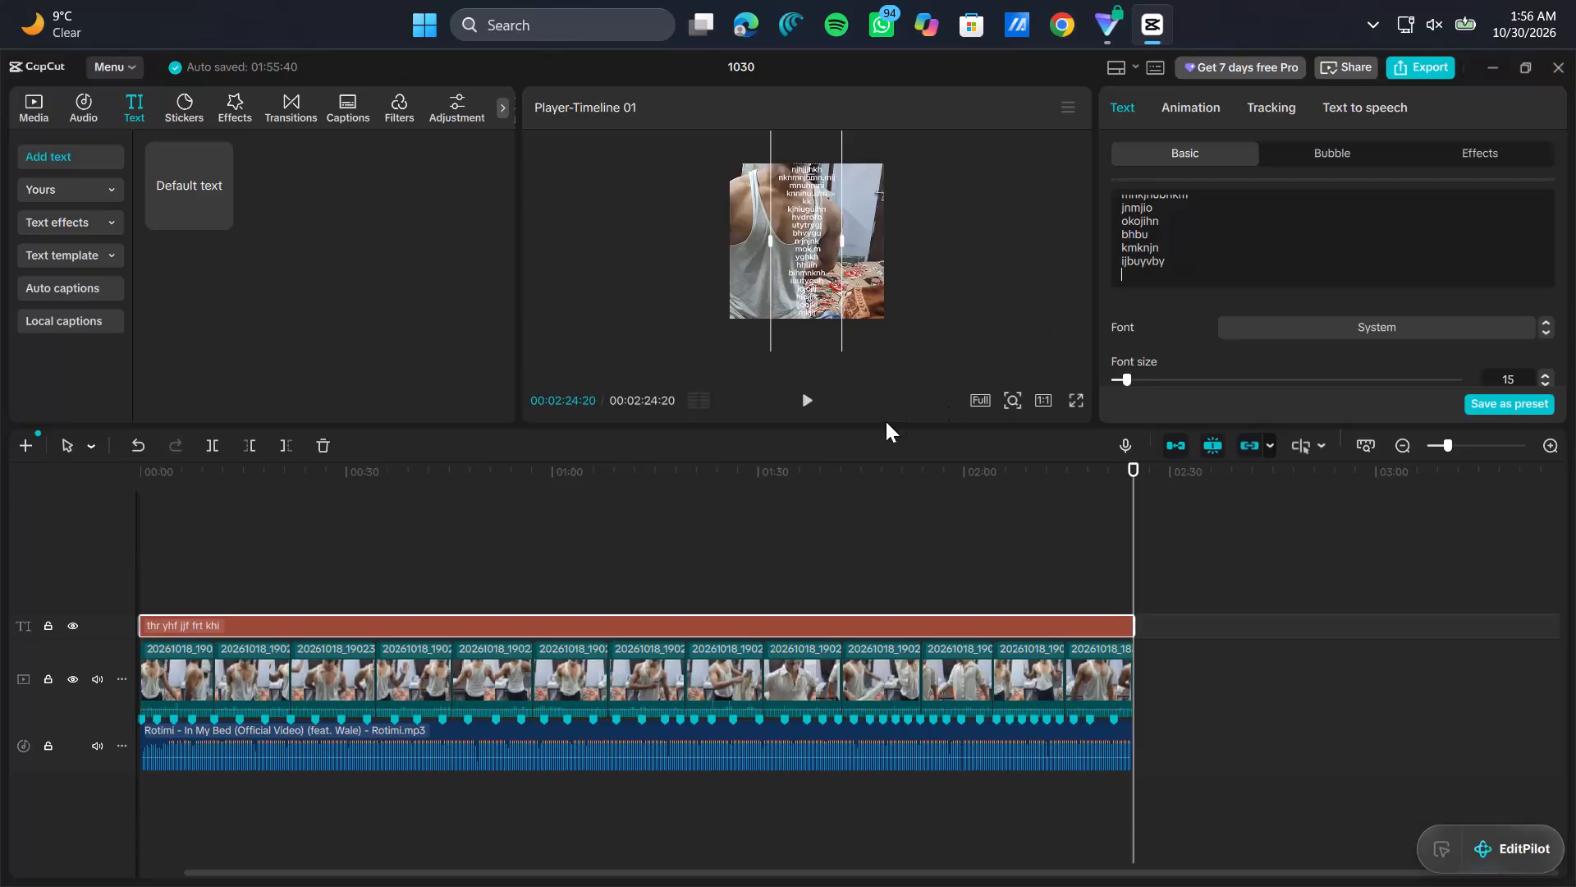
Delete everything from the timeline: the text overlay, all video segments and the Rotimi - In My Bed audio.
scroll(766, 570, right, 9)
drag(211, 568, 254, 624)
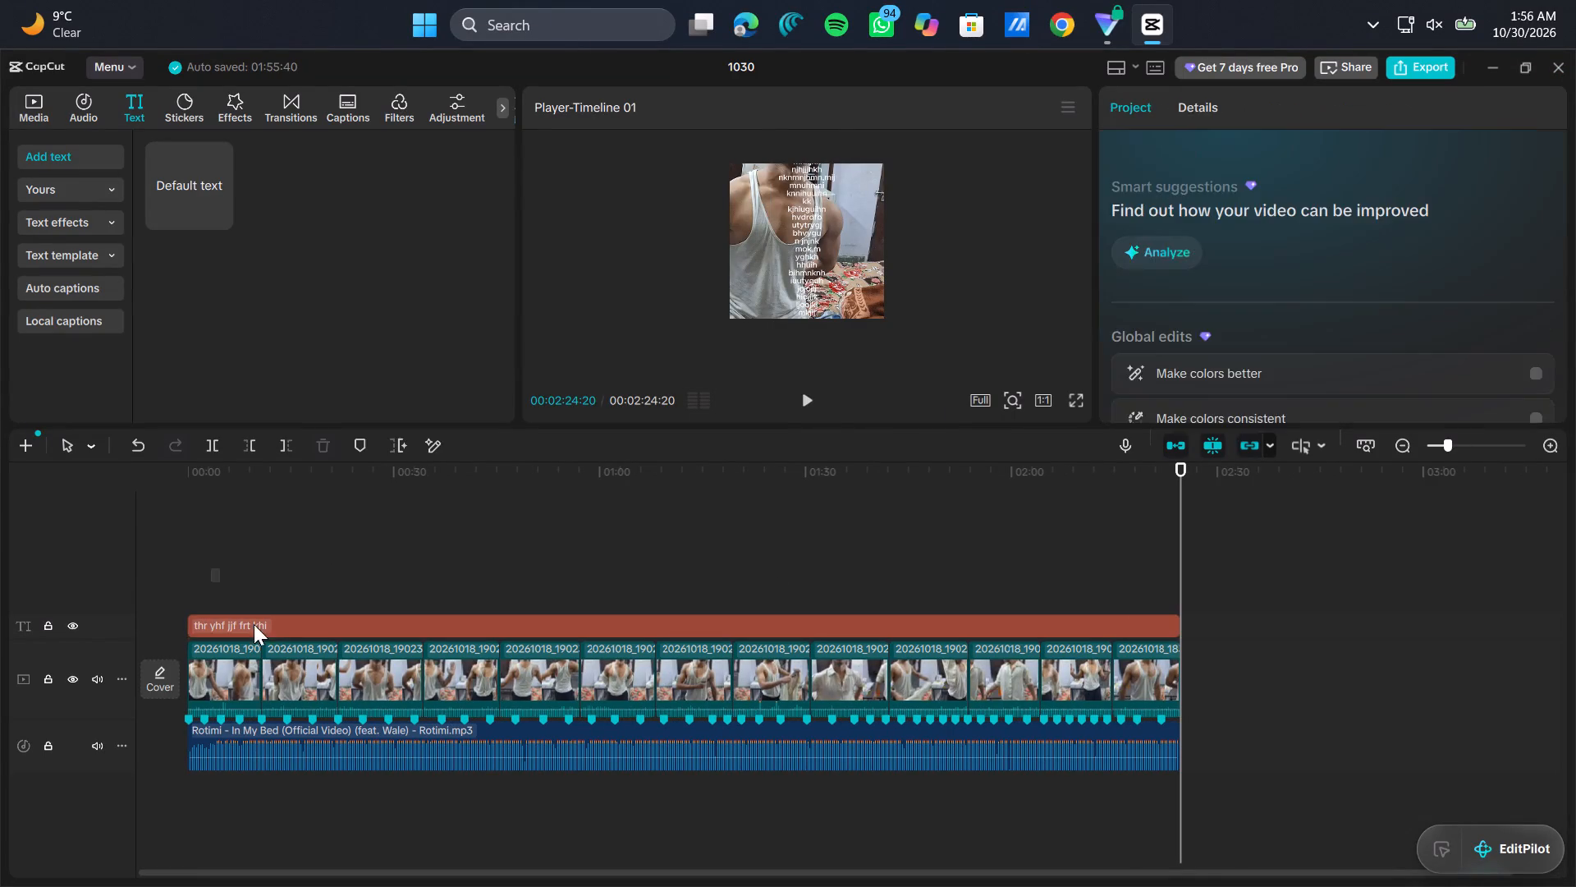
drag(254, 624, 1214, 814)
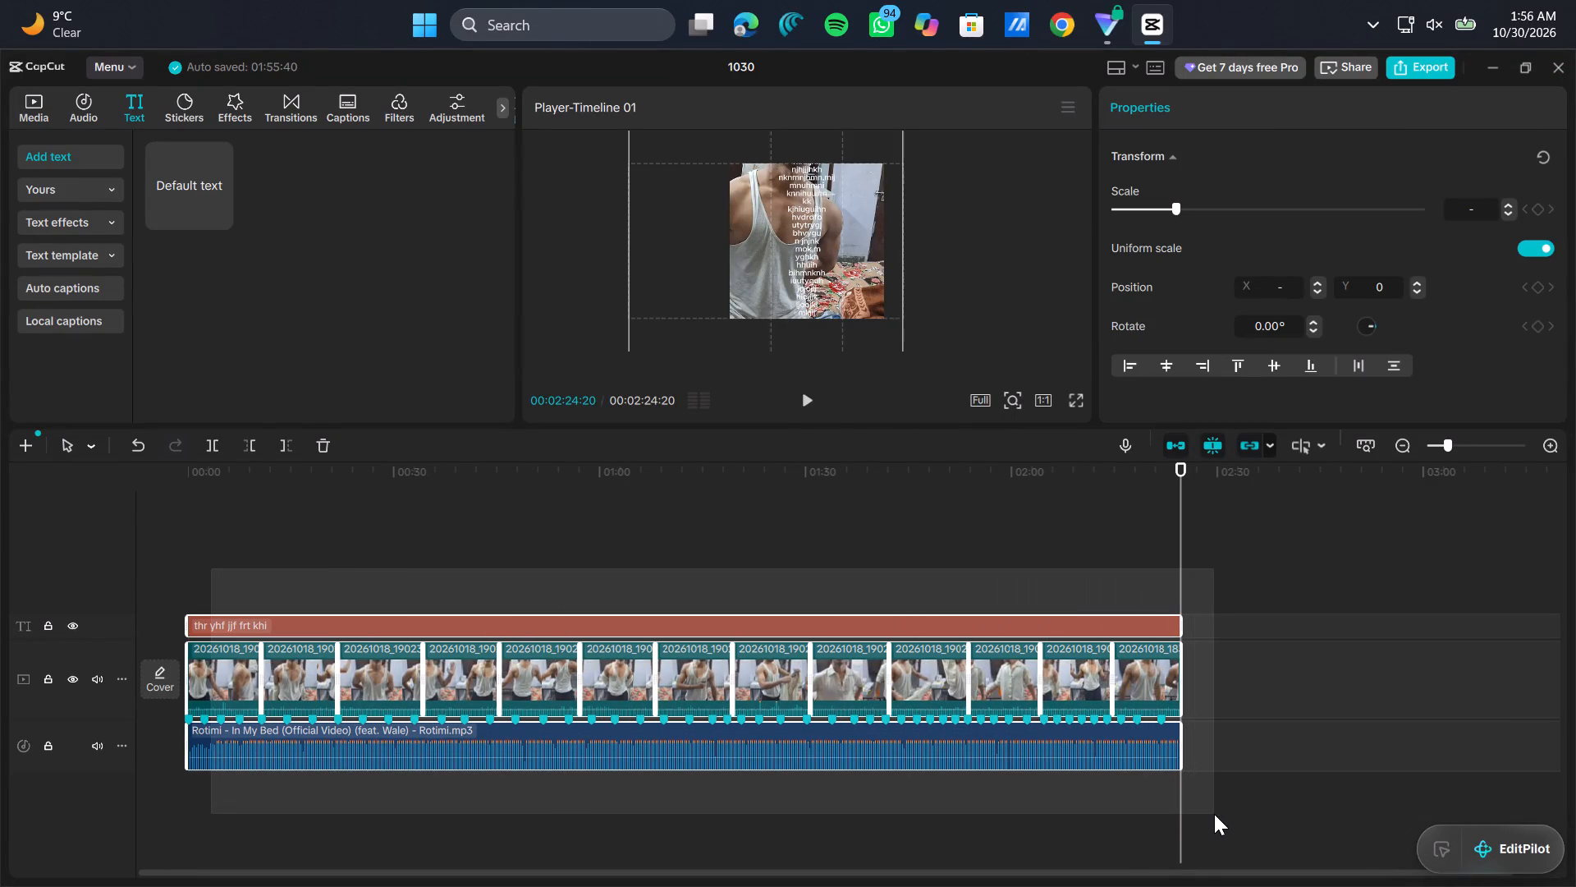
click(323, 440)
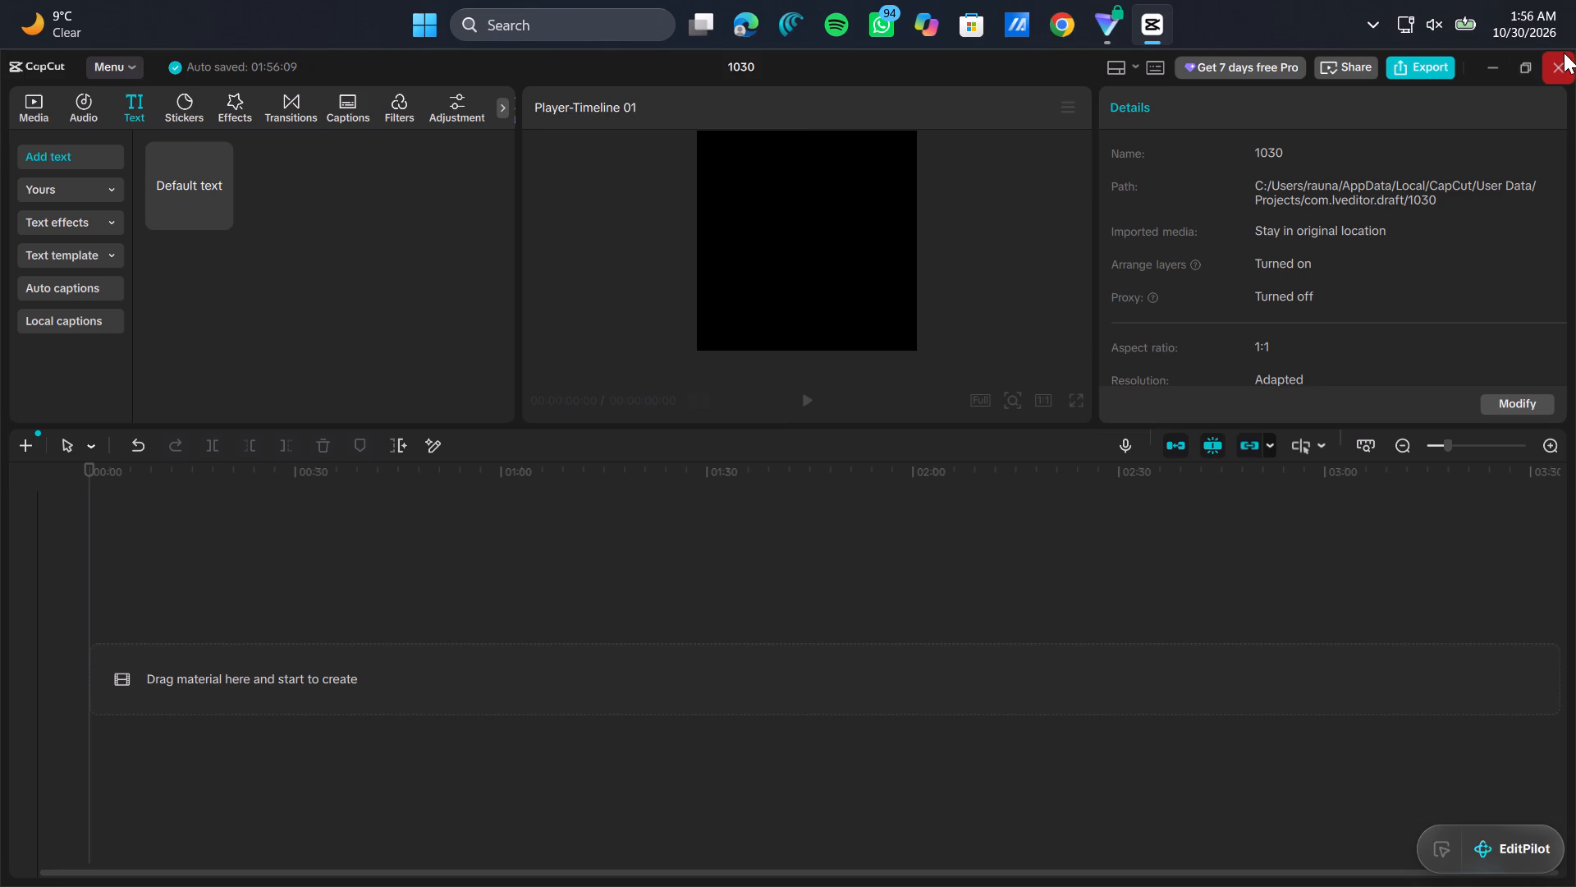
Close the emptied 1030 project and return to the home screen.
click(1564, 53)
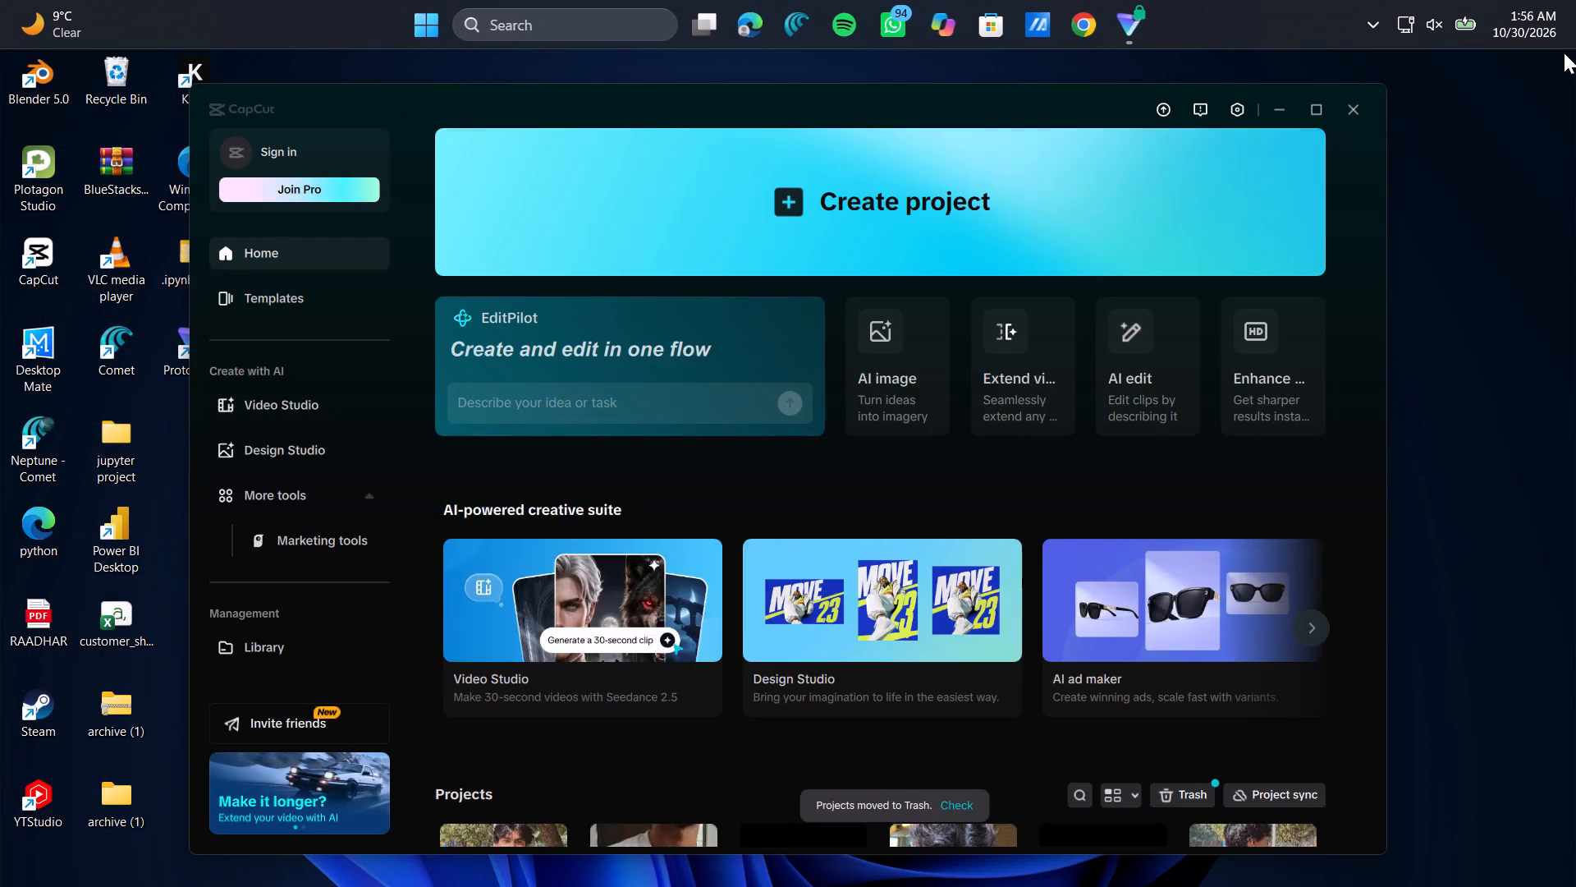
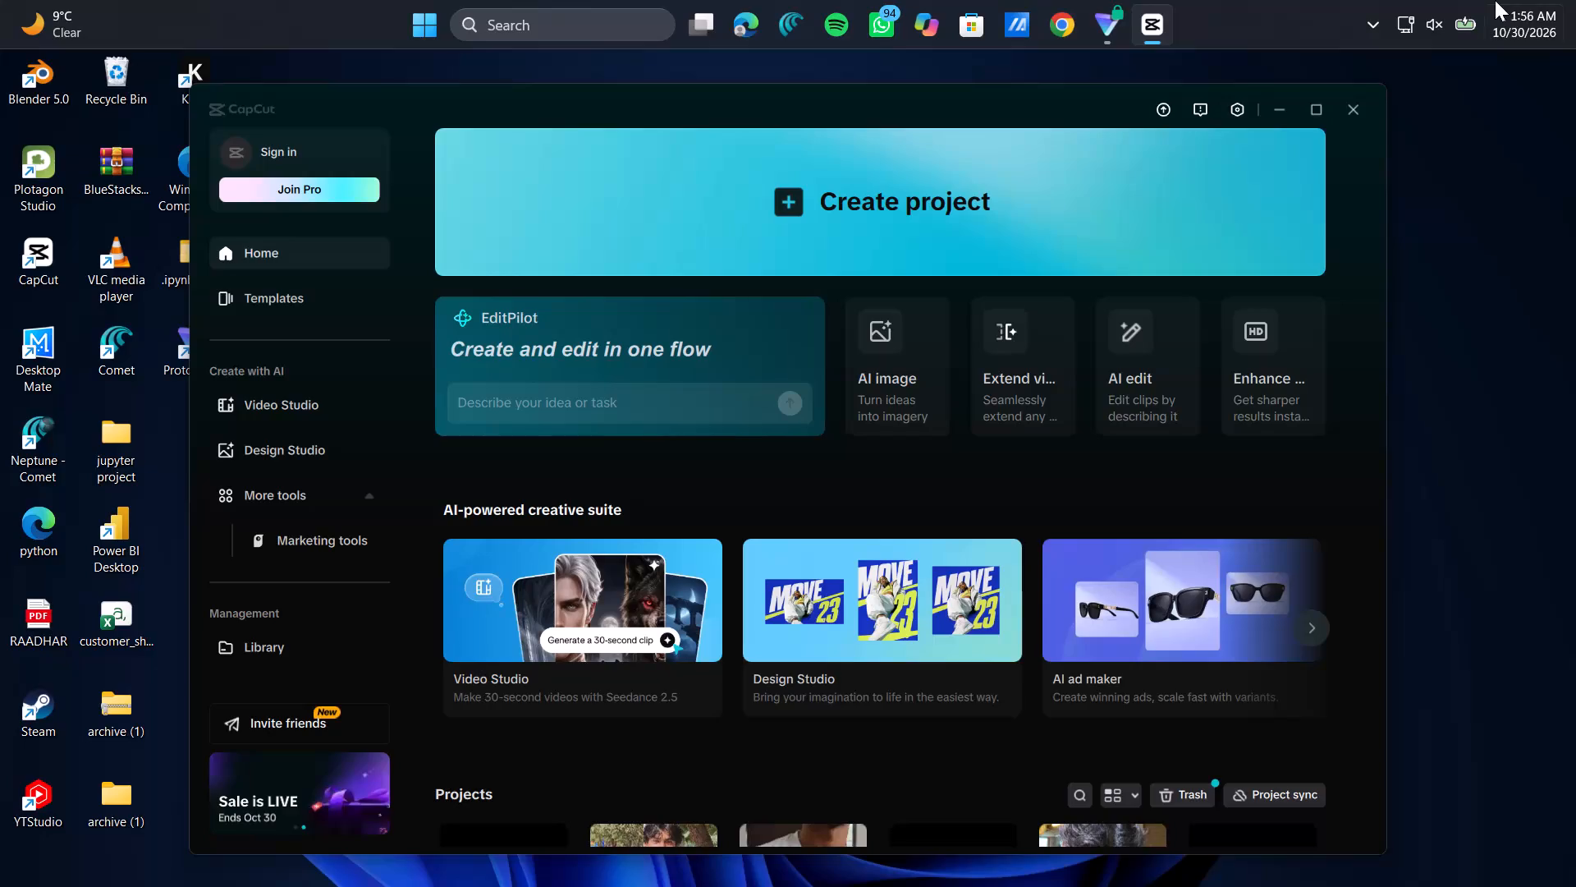
Close CapCut from its home screen.
click(1349, 116)
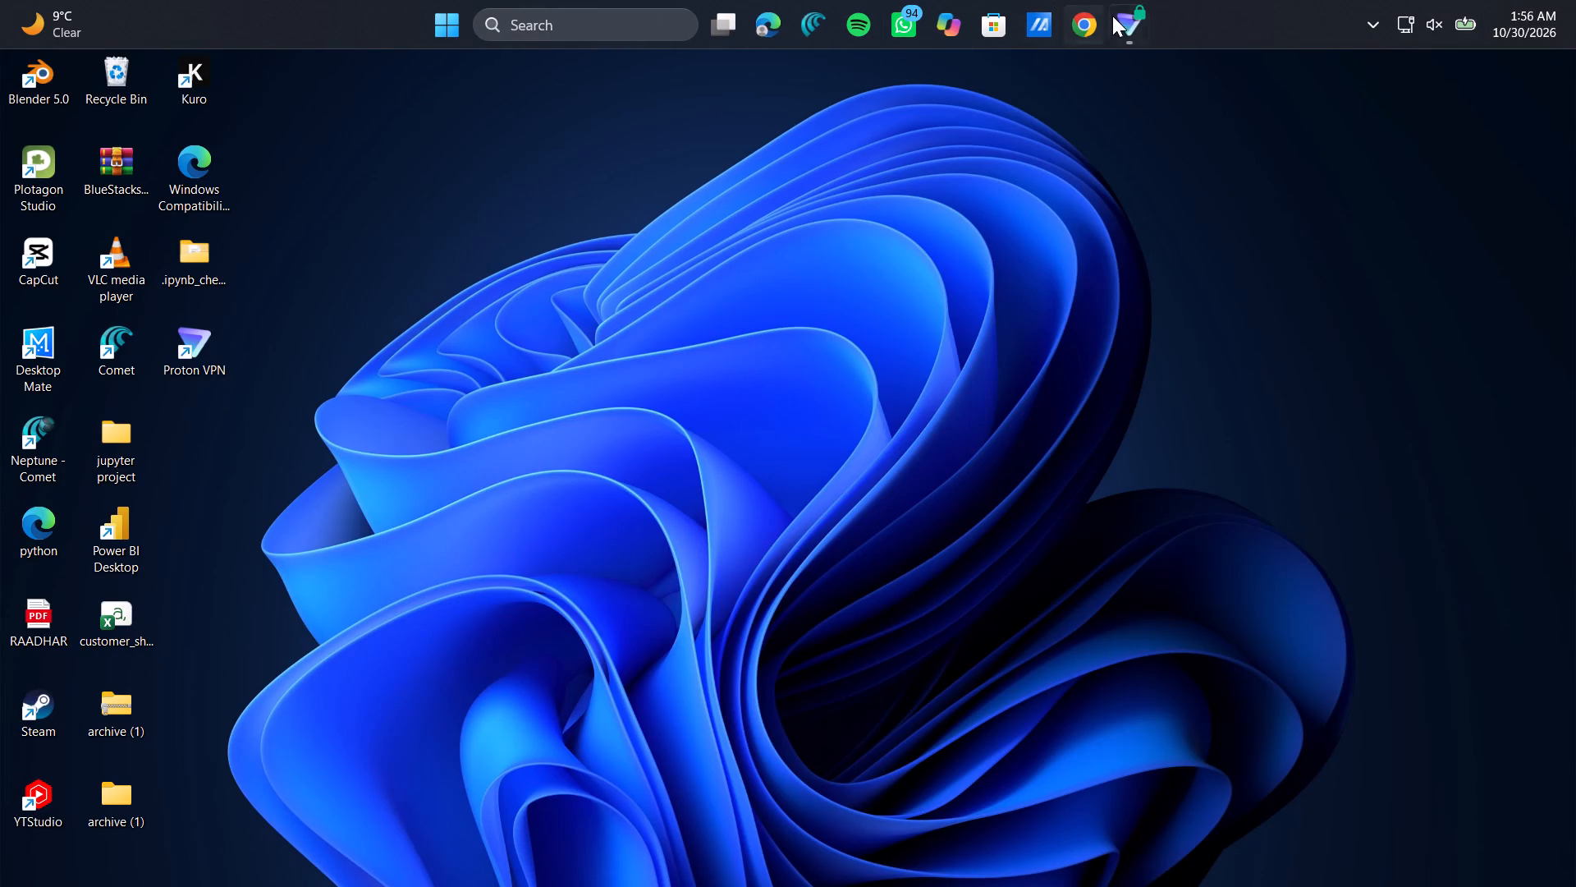
Bring up the running Proton VPN window and close it.
click(1124, 16)
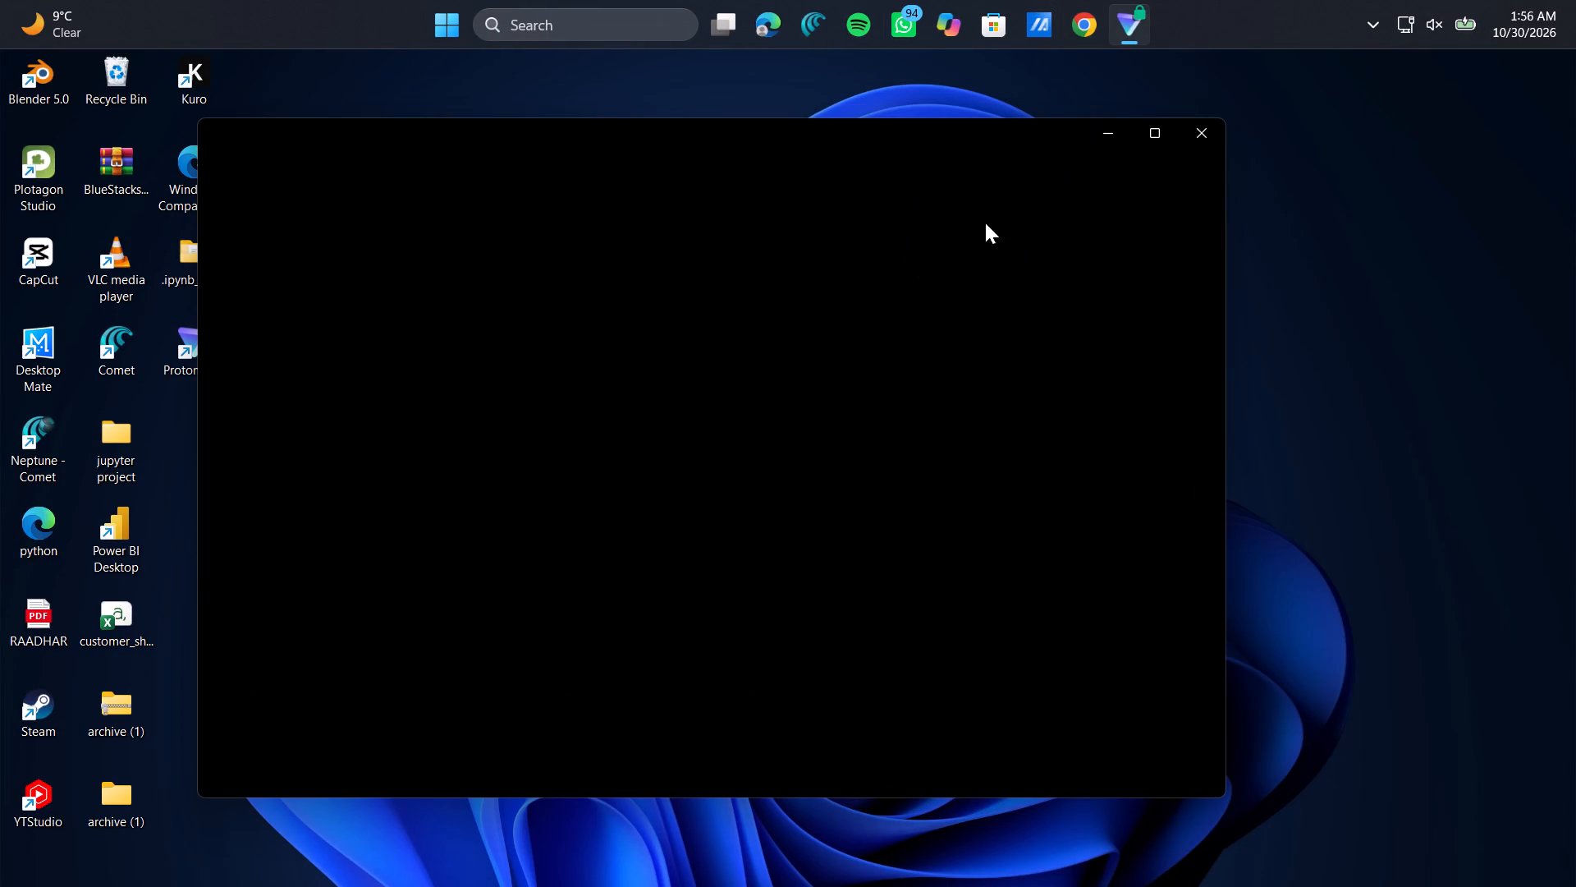
click(1212, 126)
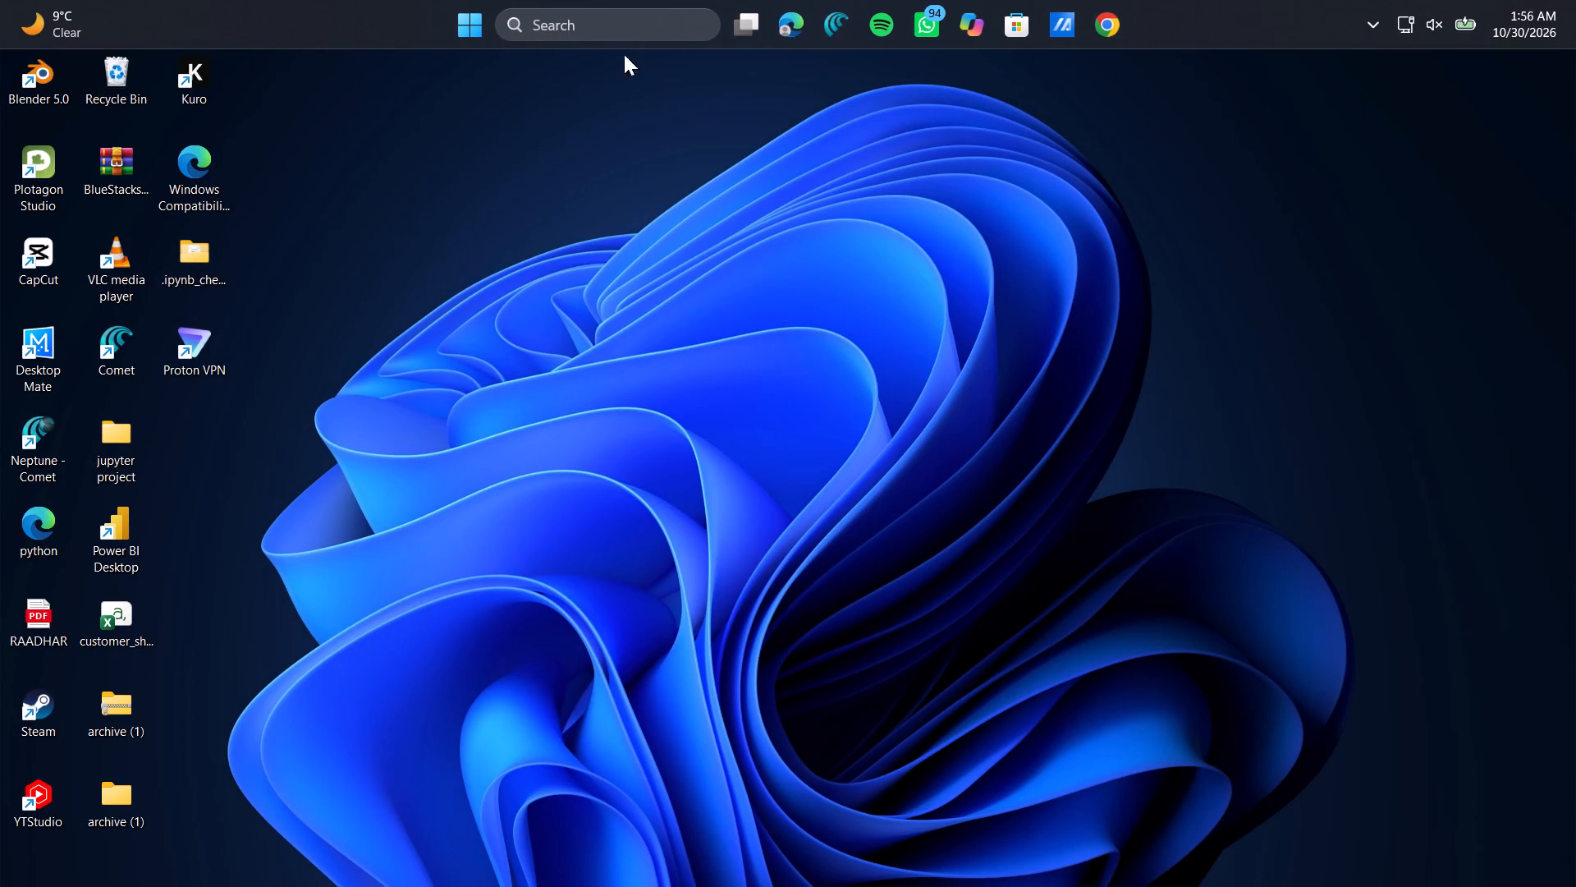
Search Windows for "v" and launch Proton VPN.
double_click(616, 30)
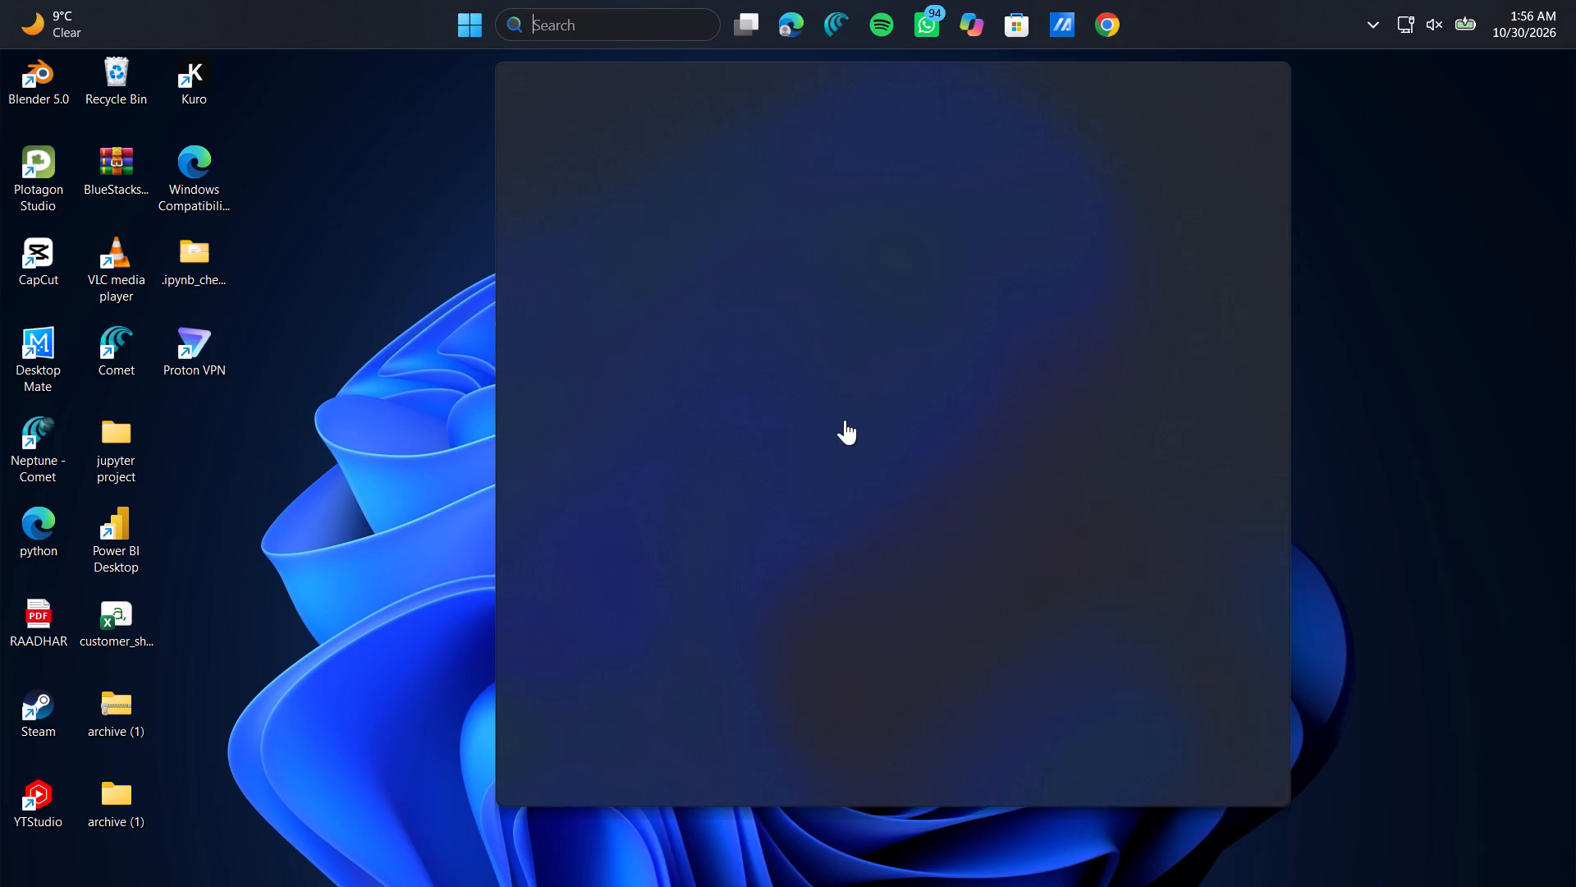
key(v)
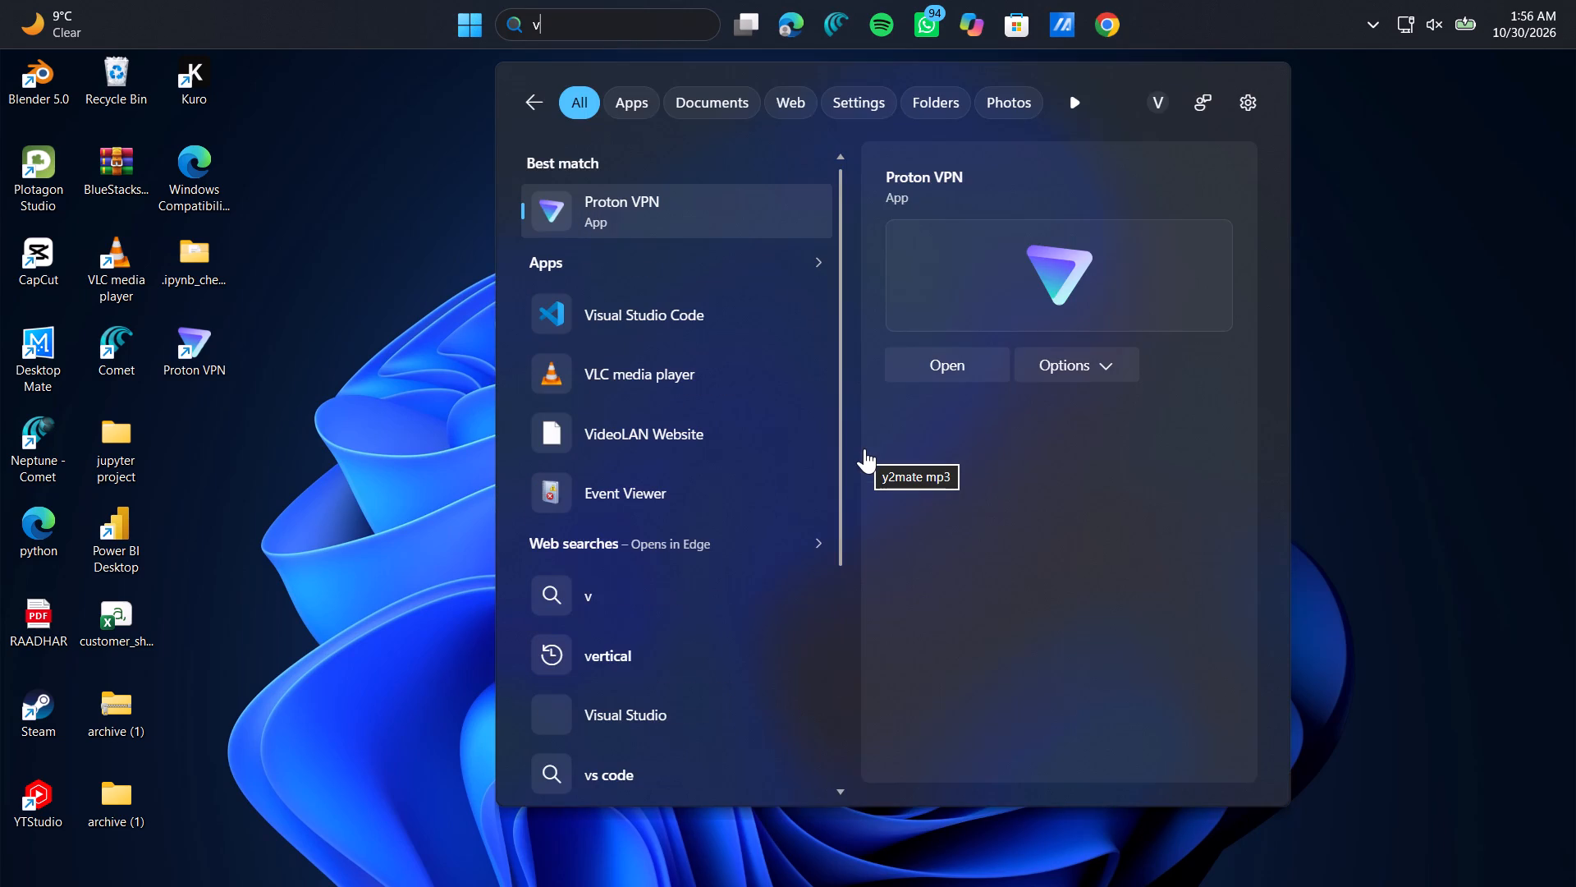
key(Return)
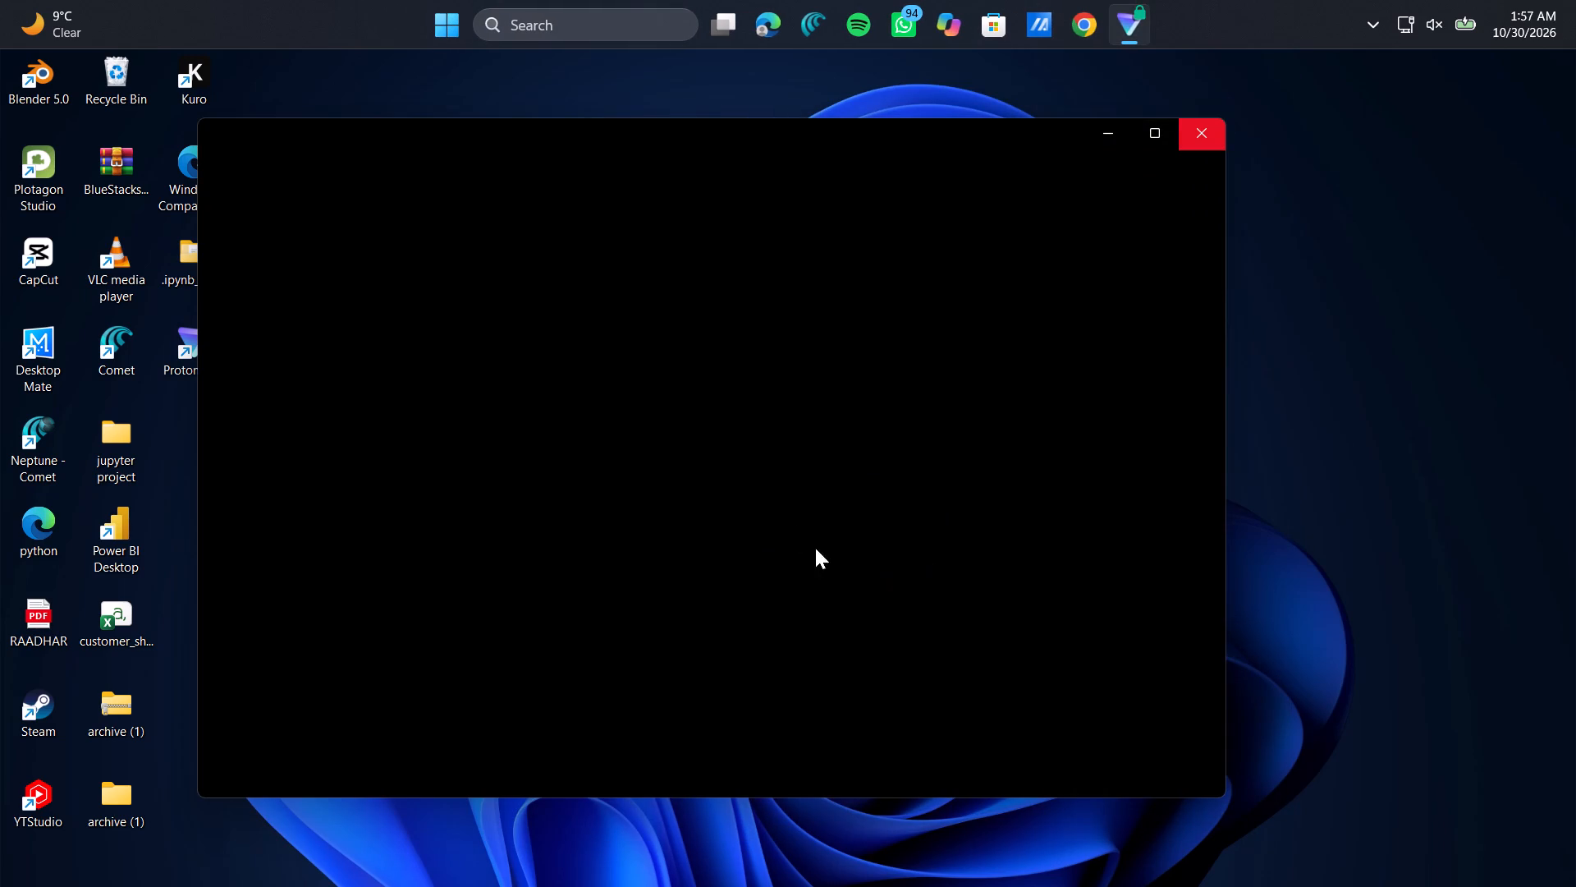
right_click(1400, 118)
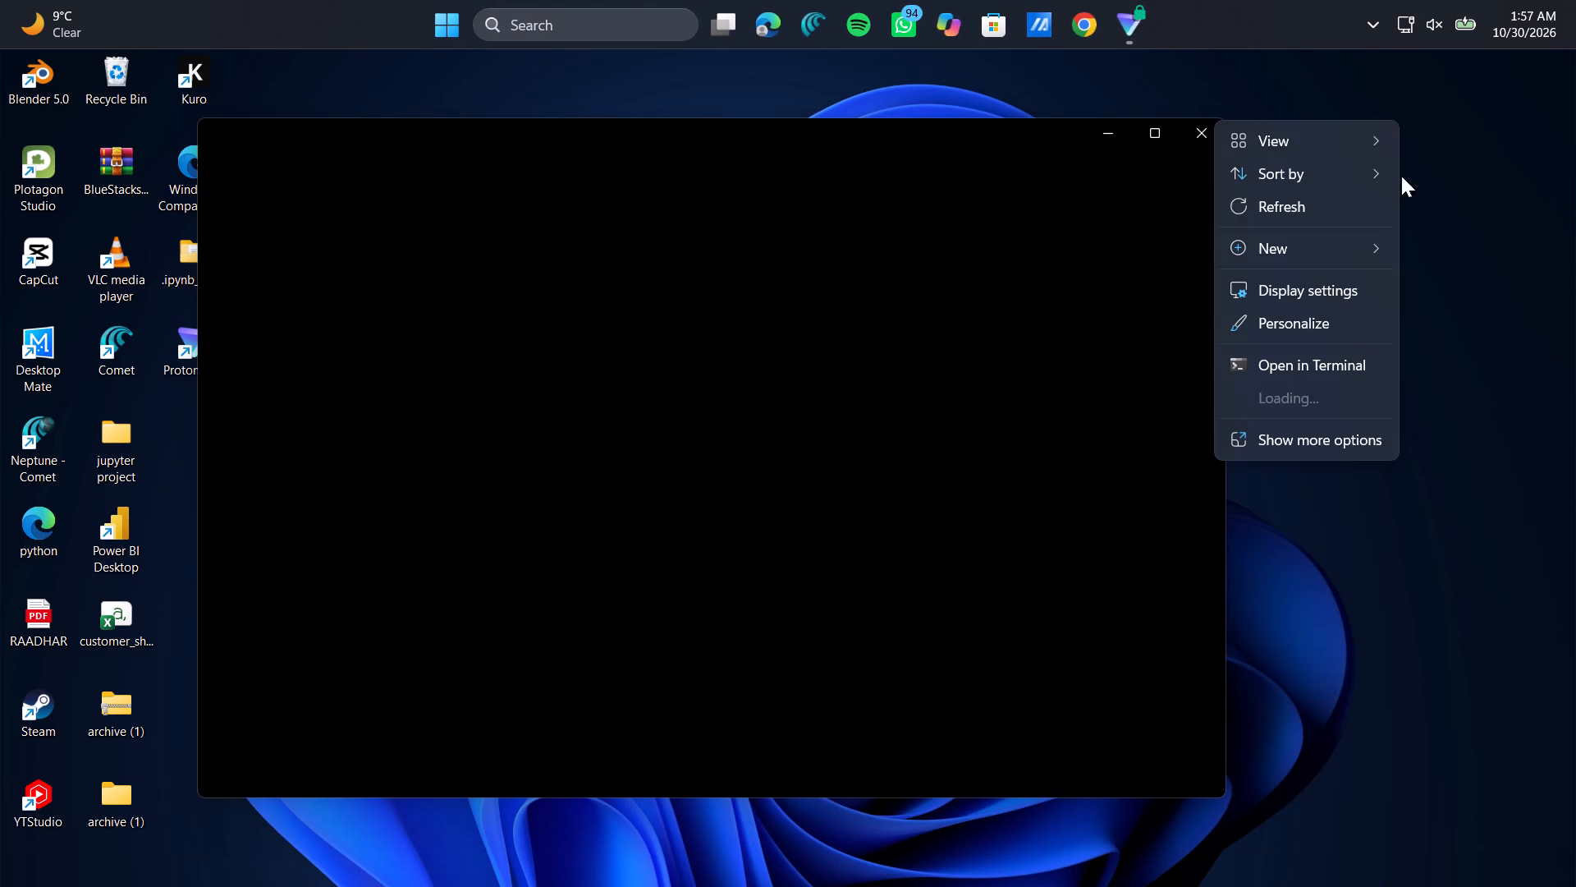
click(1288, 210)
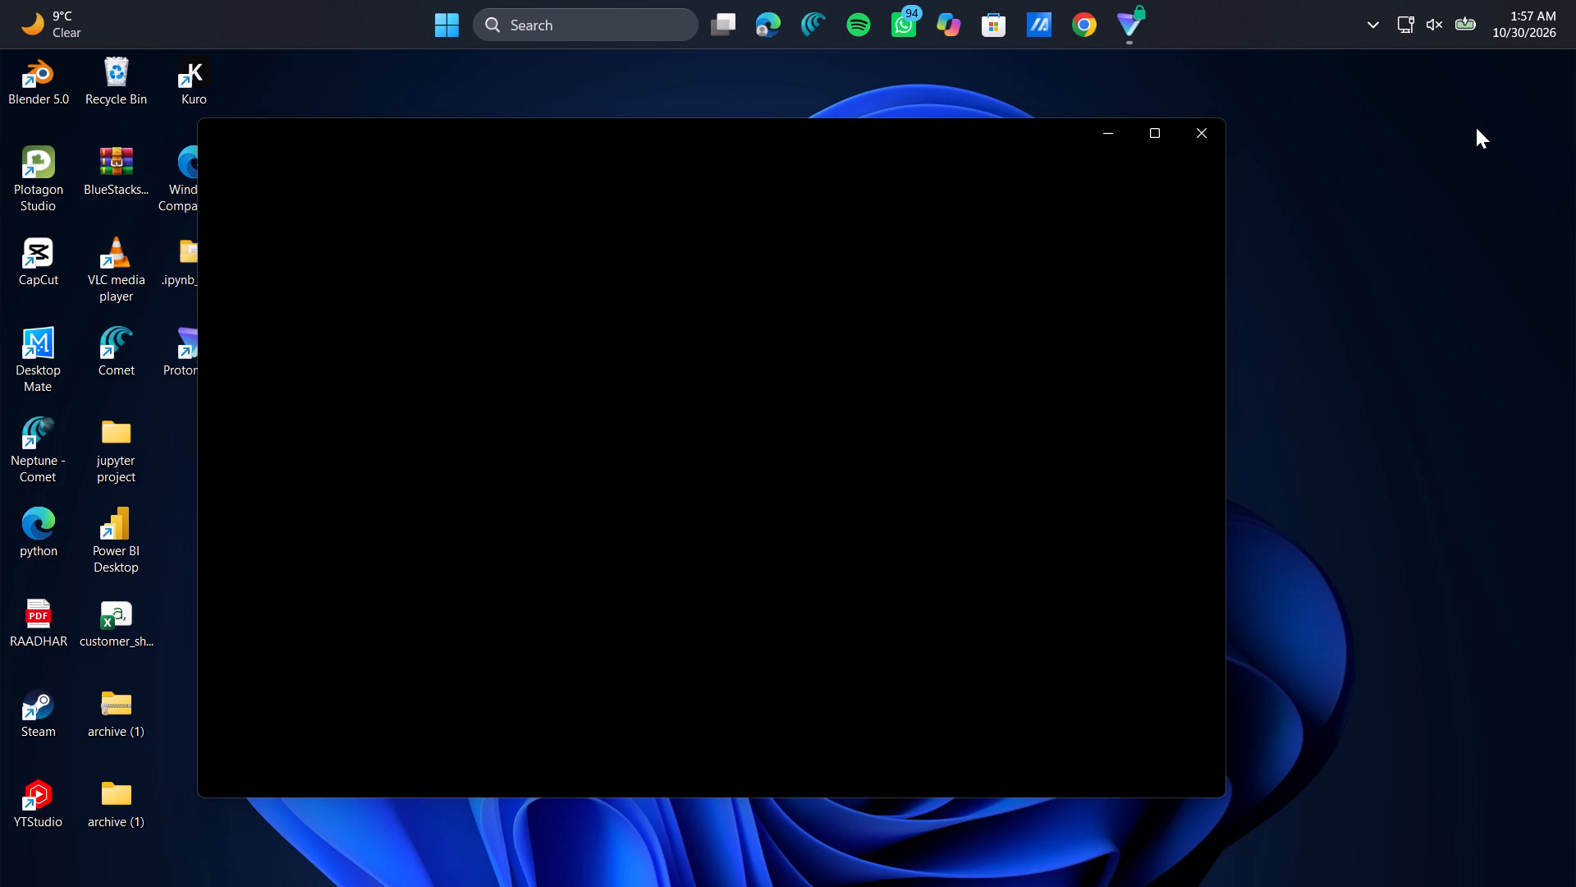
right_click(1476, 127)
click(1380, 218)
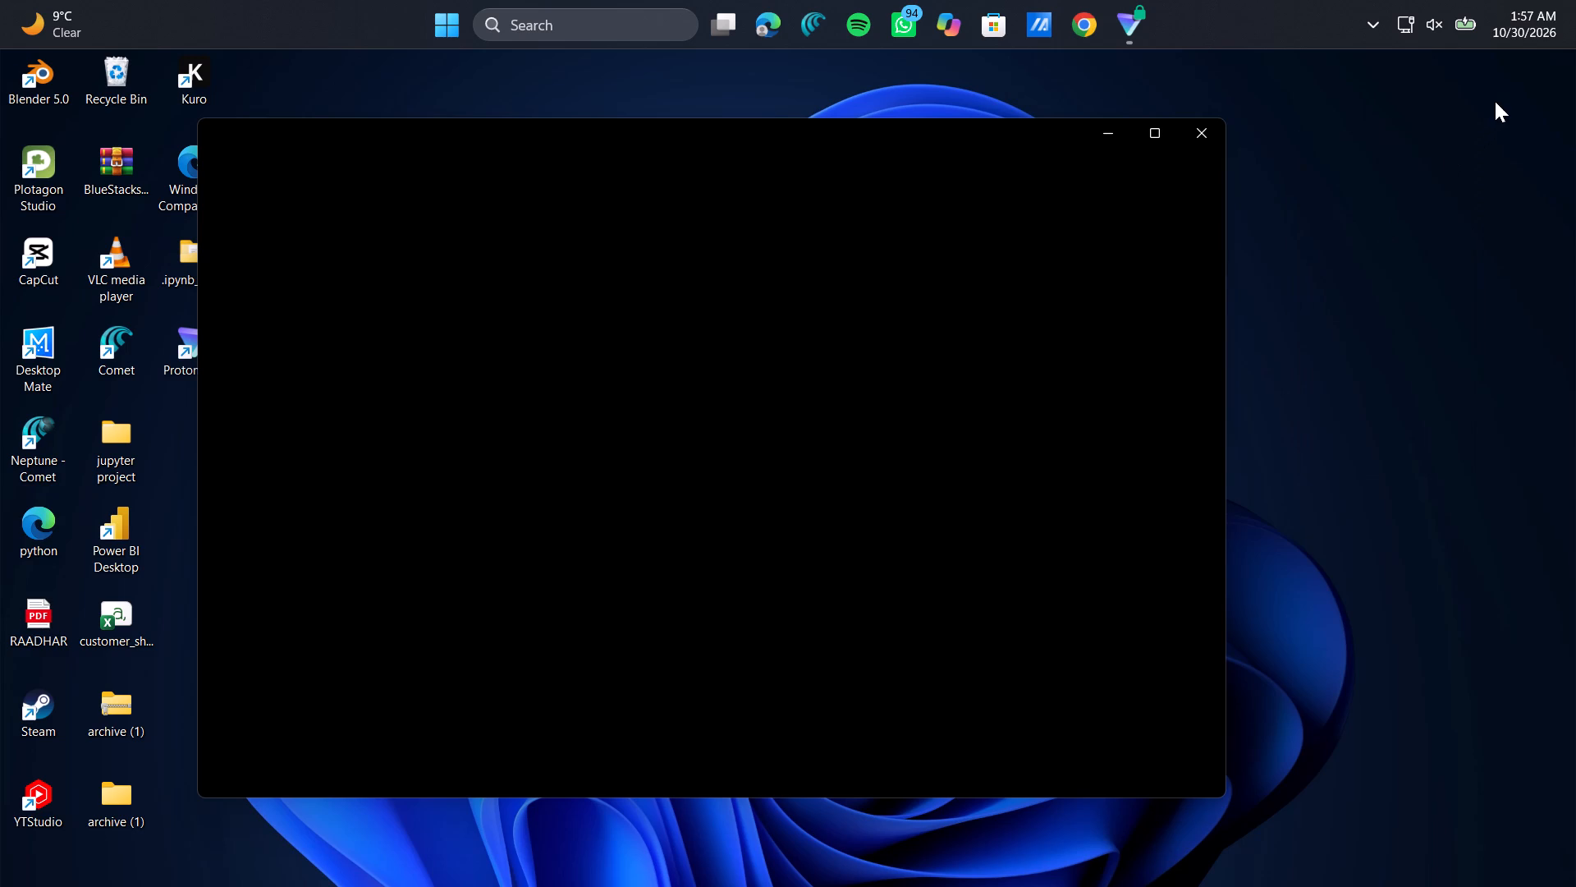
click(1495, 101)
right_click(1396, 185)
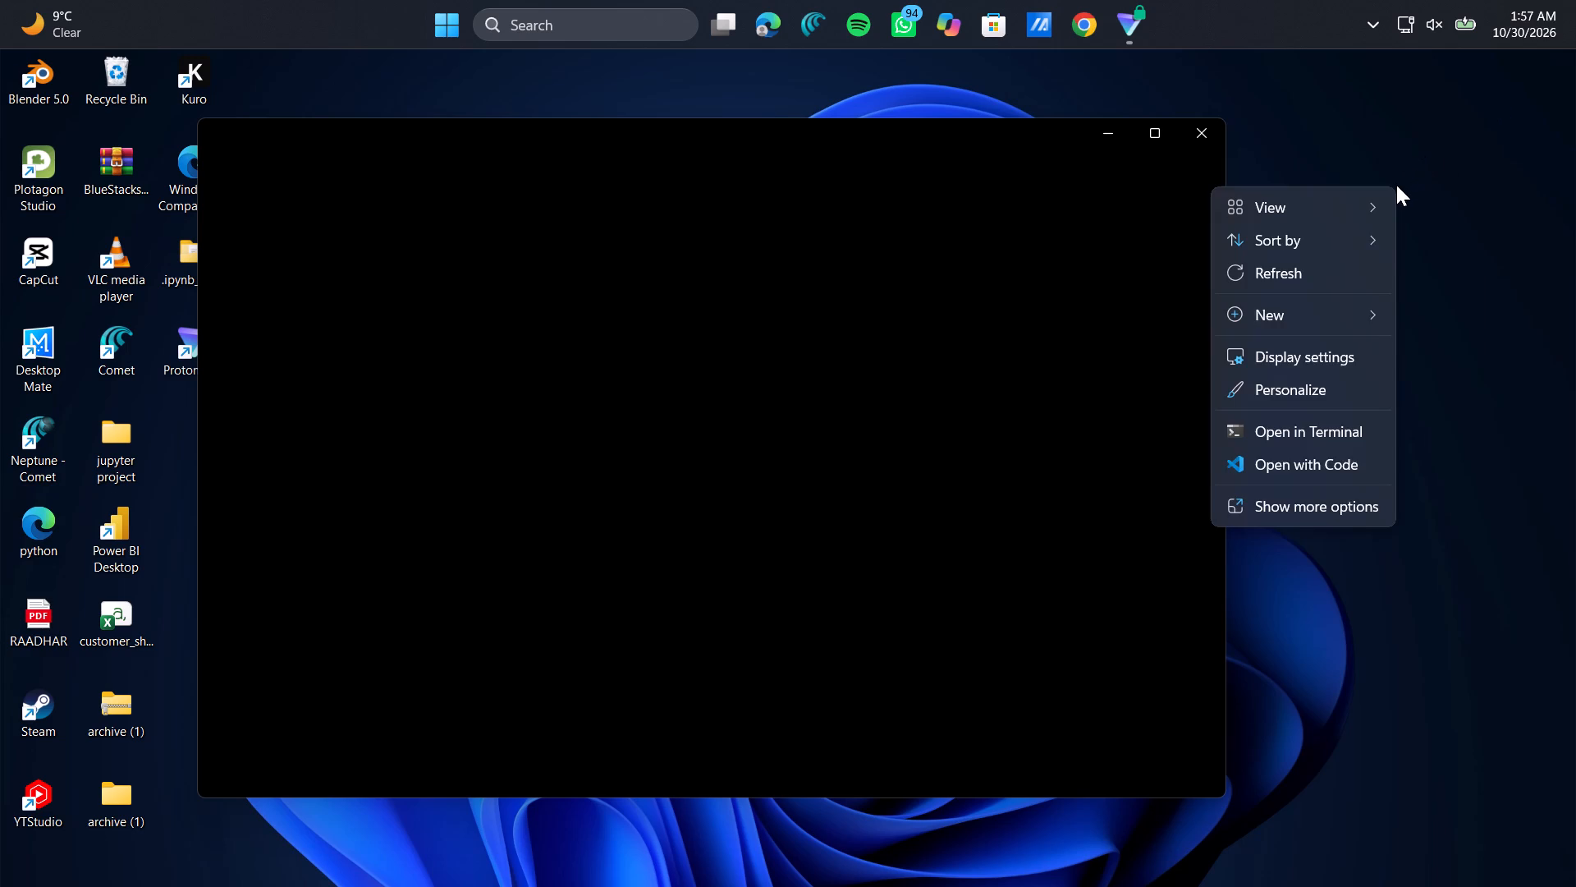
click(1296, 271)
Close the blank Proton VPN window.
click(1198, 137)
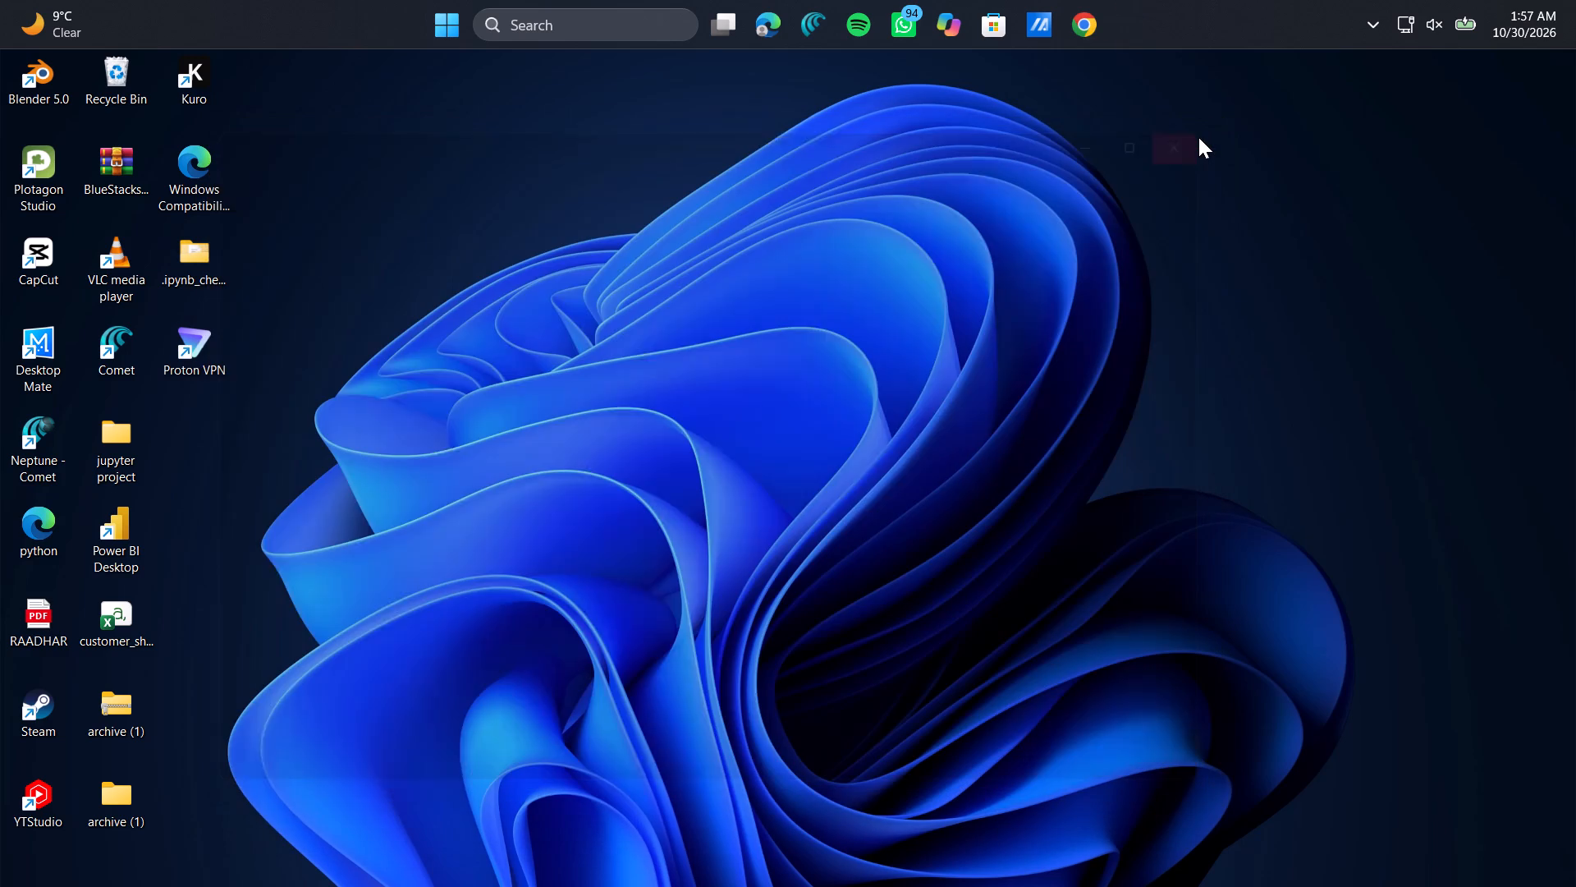
Launch the Kuro app from the recent Windows searches.
click(629, 25)
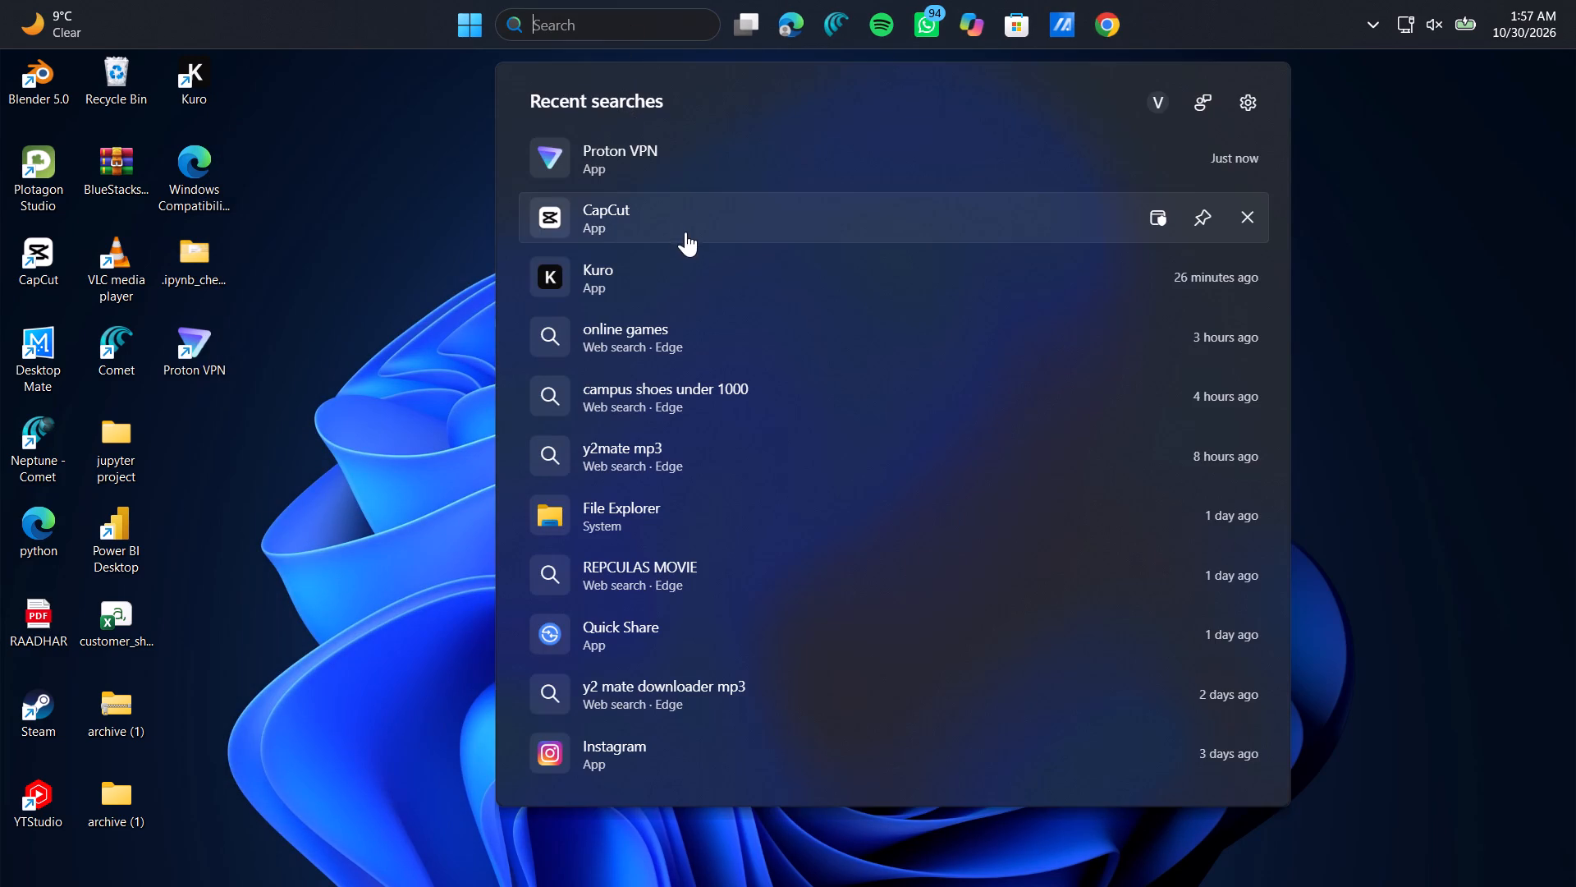
click(657, 284)
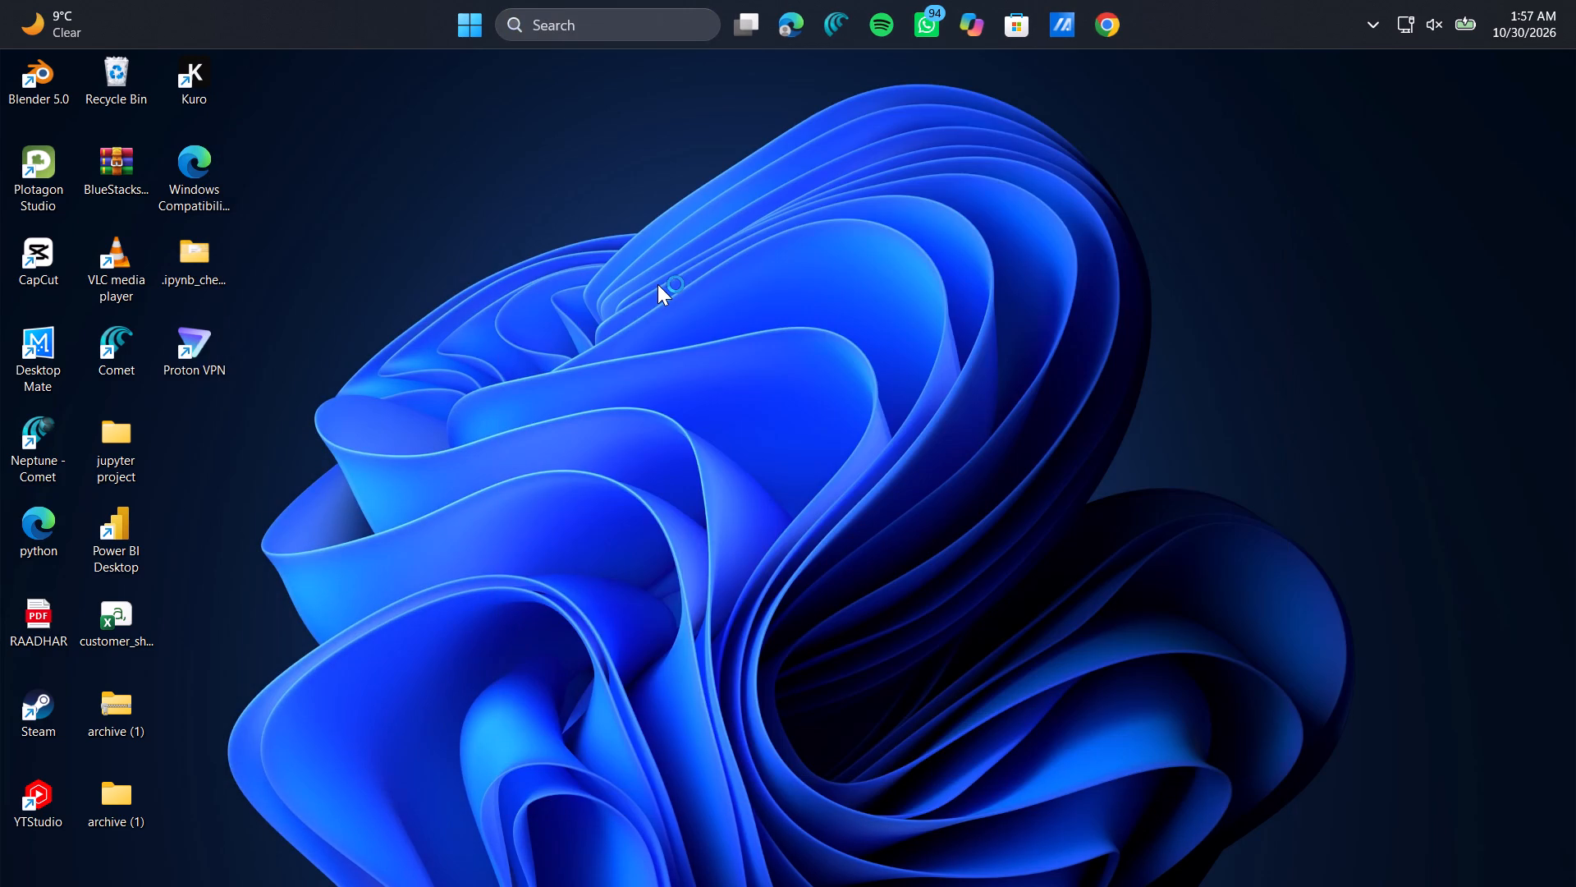